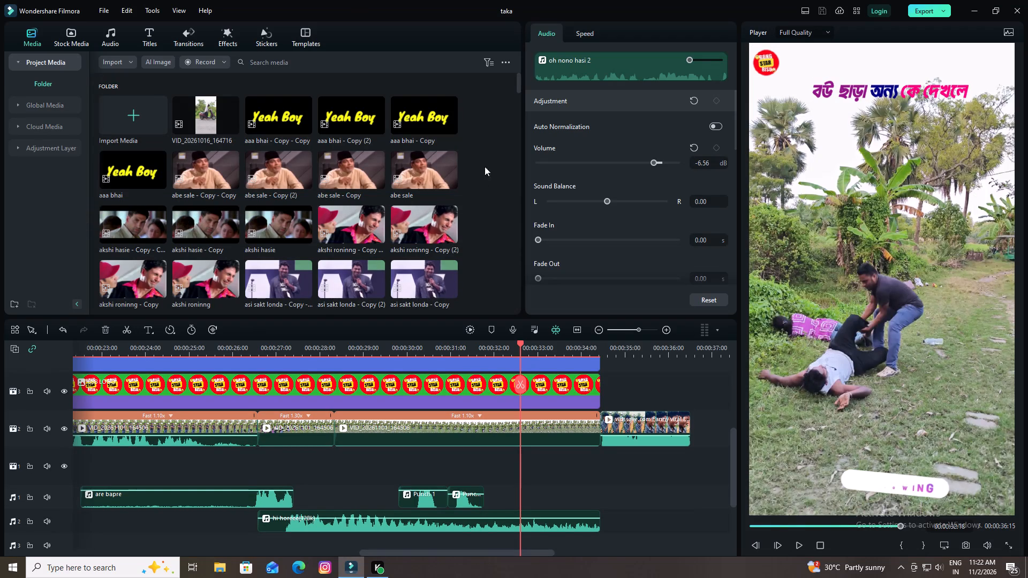
Import "vidssave.com please amake khoma kore dao" from Downloads and place it on audio track 3 at 00:00:32:18.
left_click(119, 124)
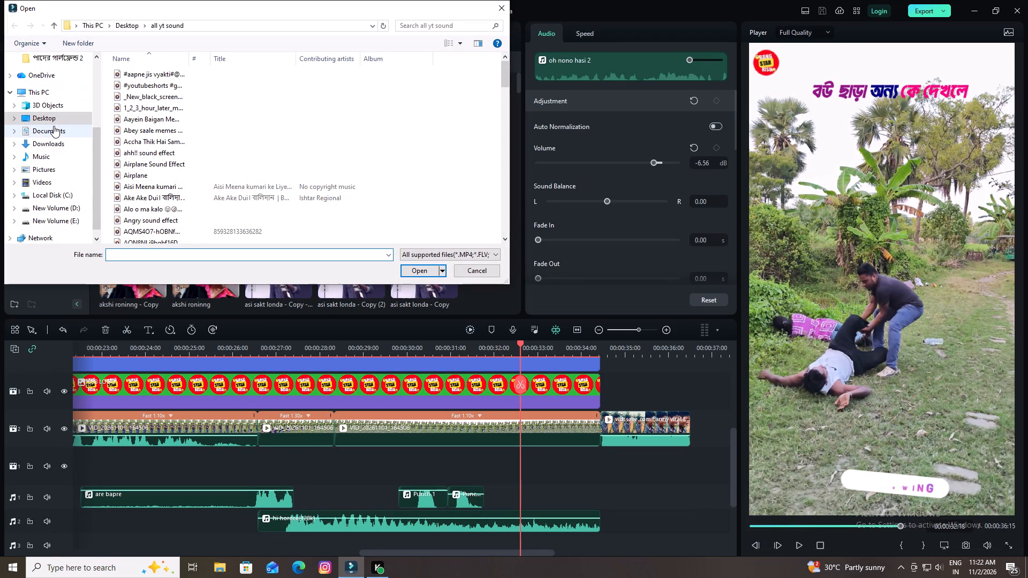
left_click(55, 142)
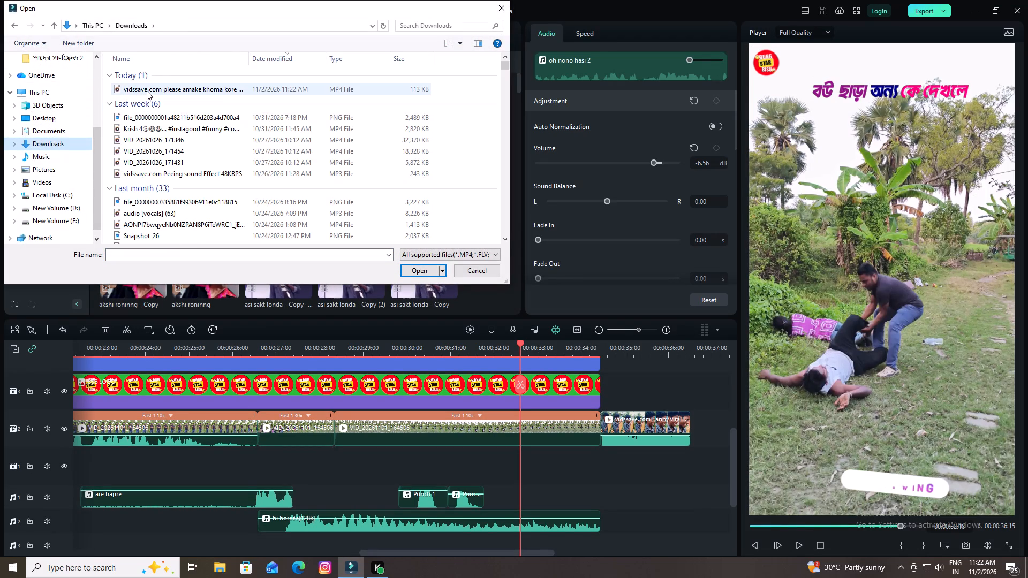
double_click(147, 90)
left_click_drag(194, 118, 522, 540)
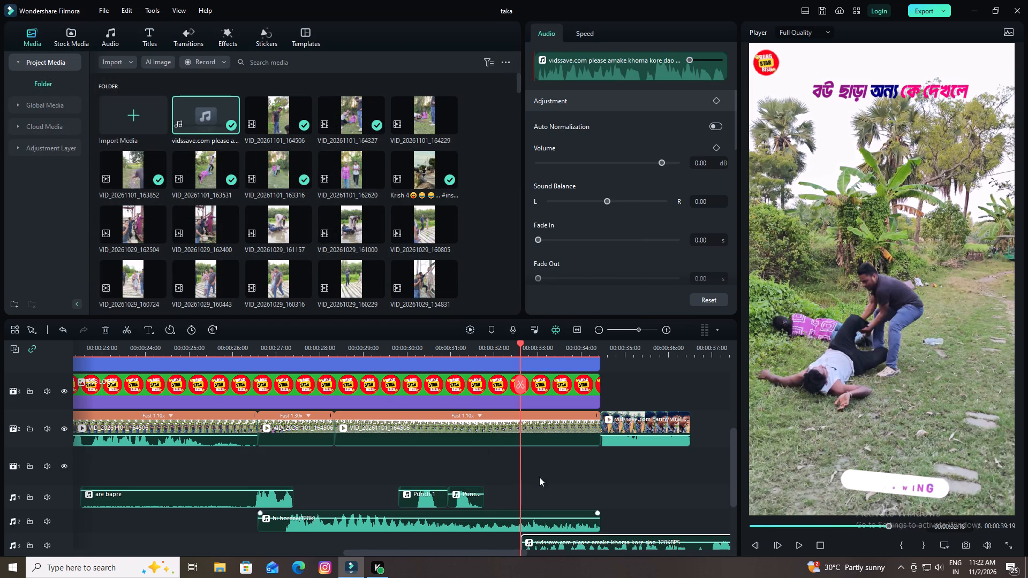
Split the new "please amake khoma kore dao" audio clip at 00:00:33:21 and delete the part before the cut.
scroll(559, 384, "down", 2)
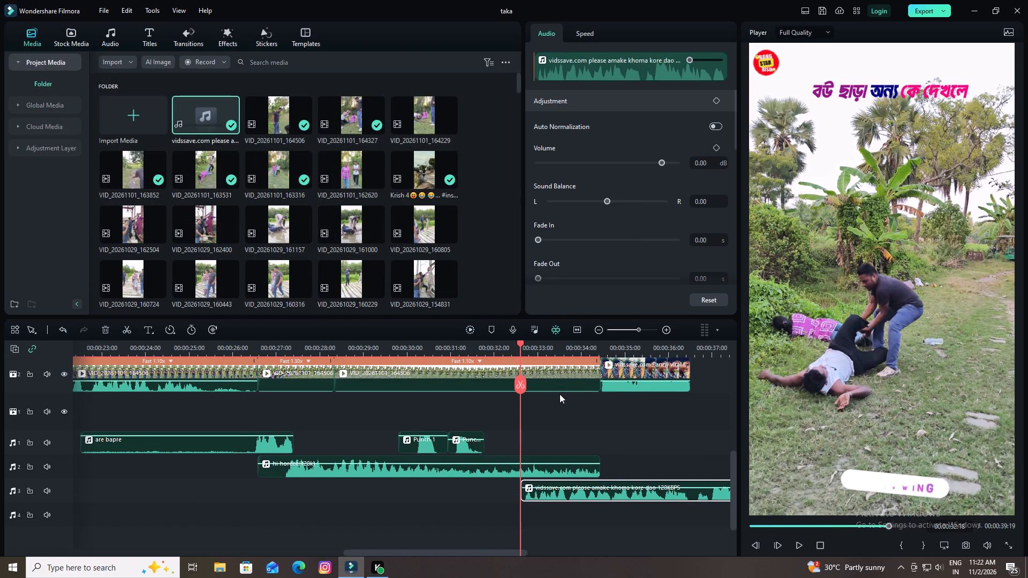
key("space")
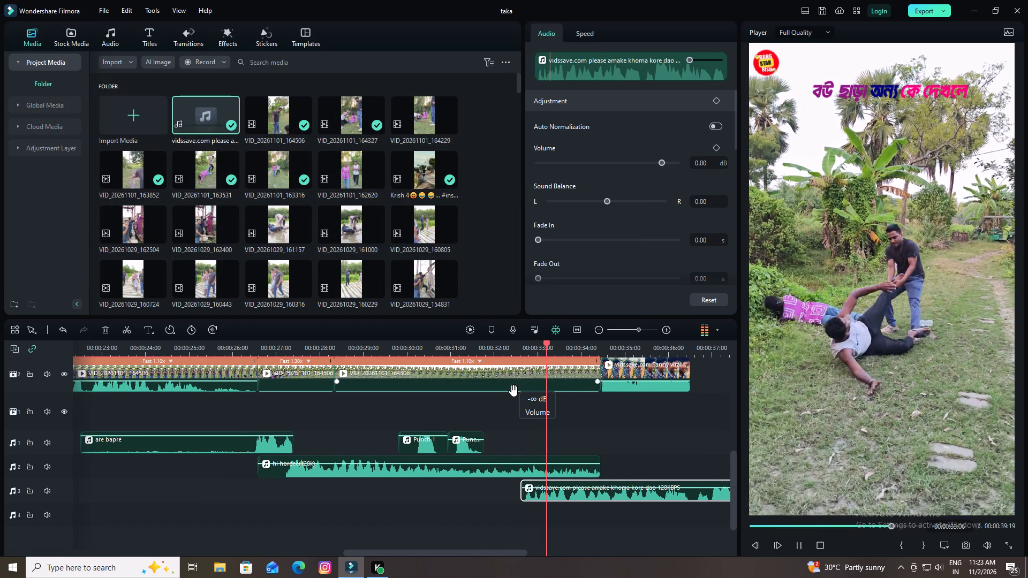
key("space")
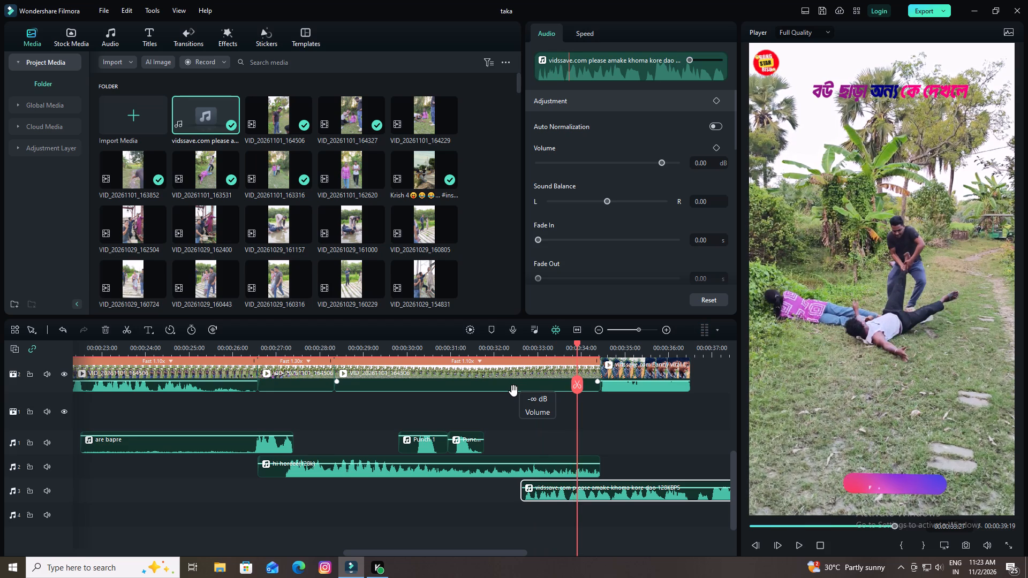
scroll(510, 387, "up", 1)
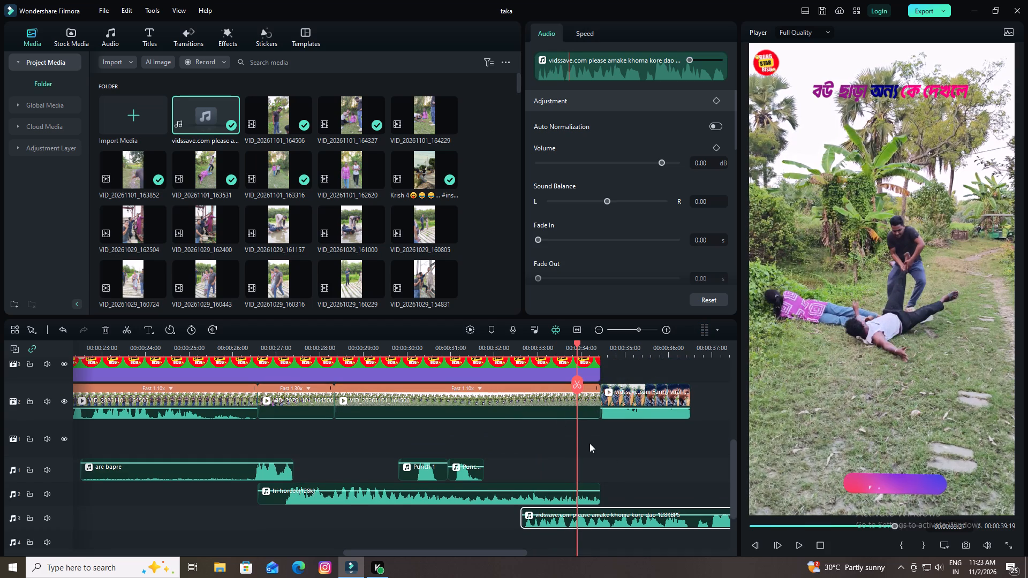
left_click_drag(578, 345, 571, 352)
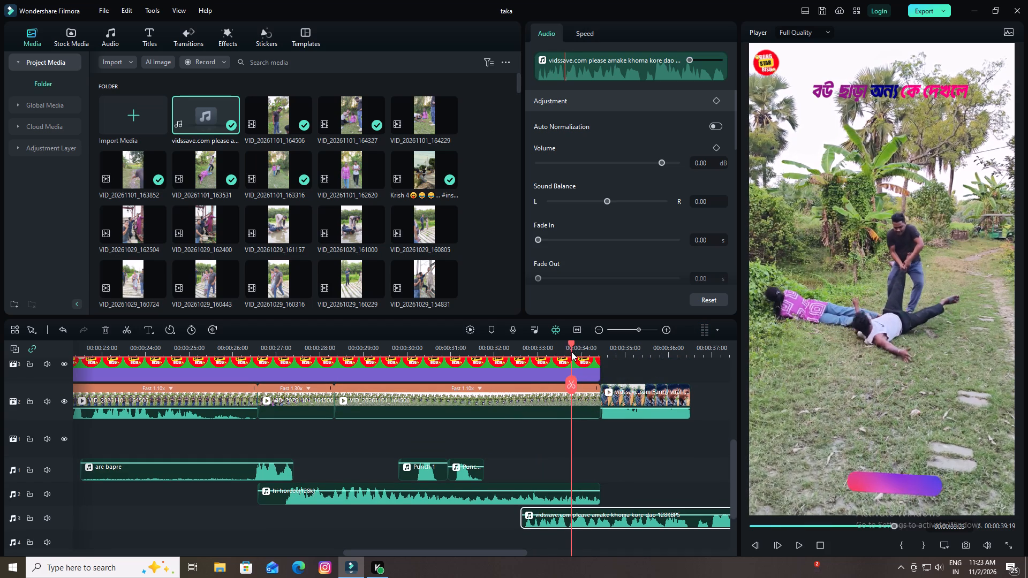
left_click_drag(571, 352, 569, 356)
left_click(602, 525)
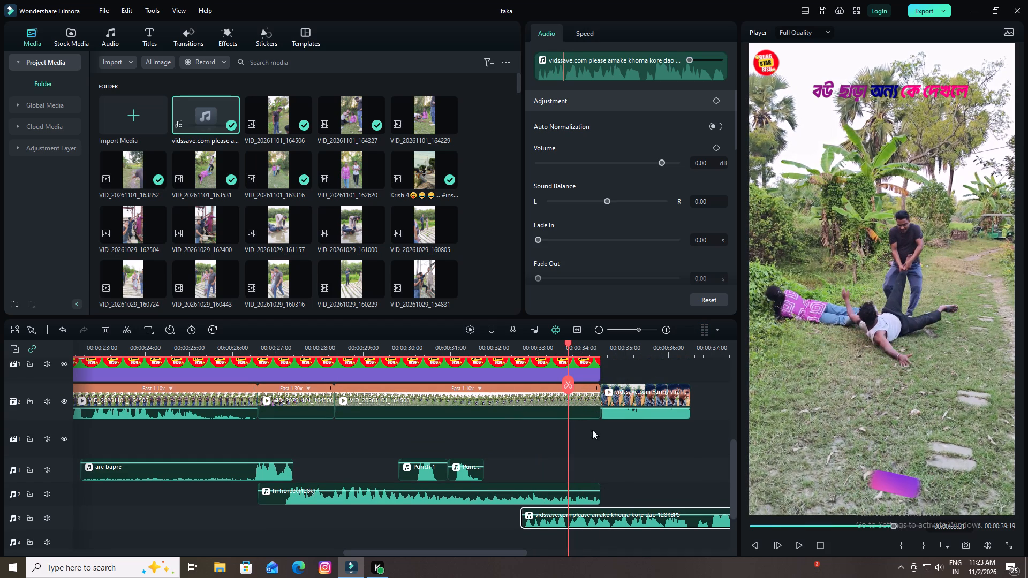
left_click(570, 389)
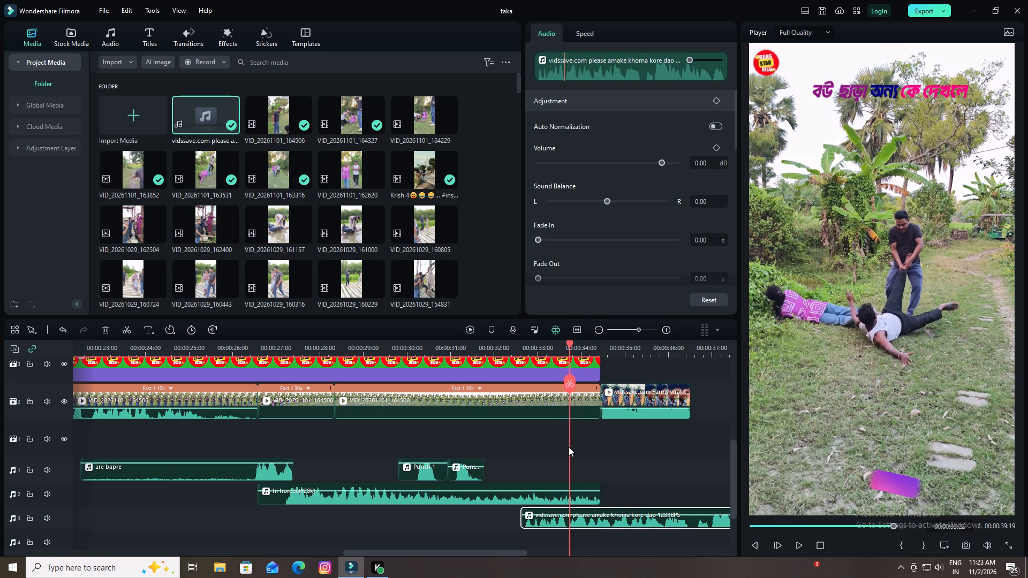
key("Left")
left_click(568, 385)
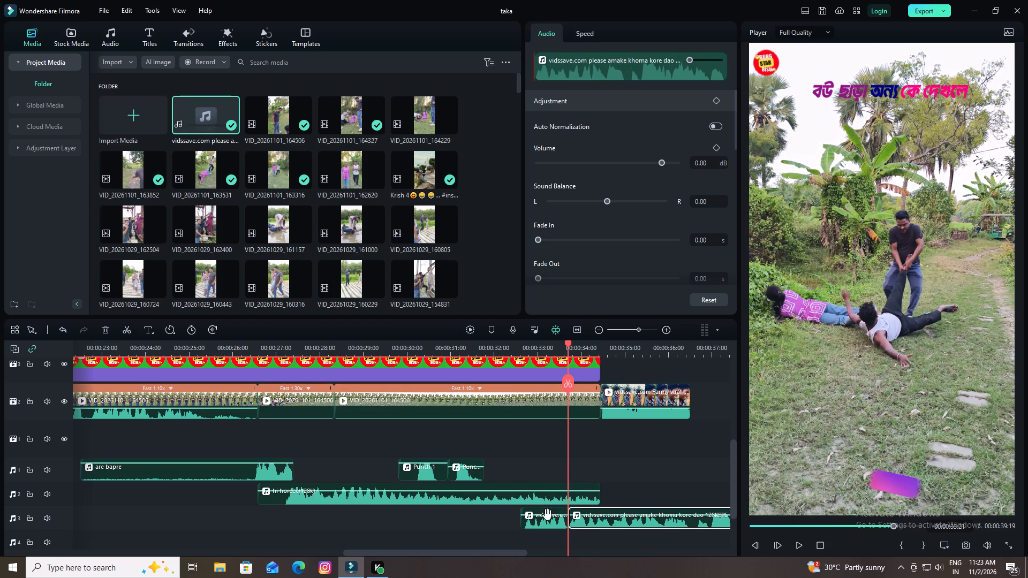
left_click(548, 528)
key("Delete")
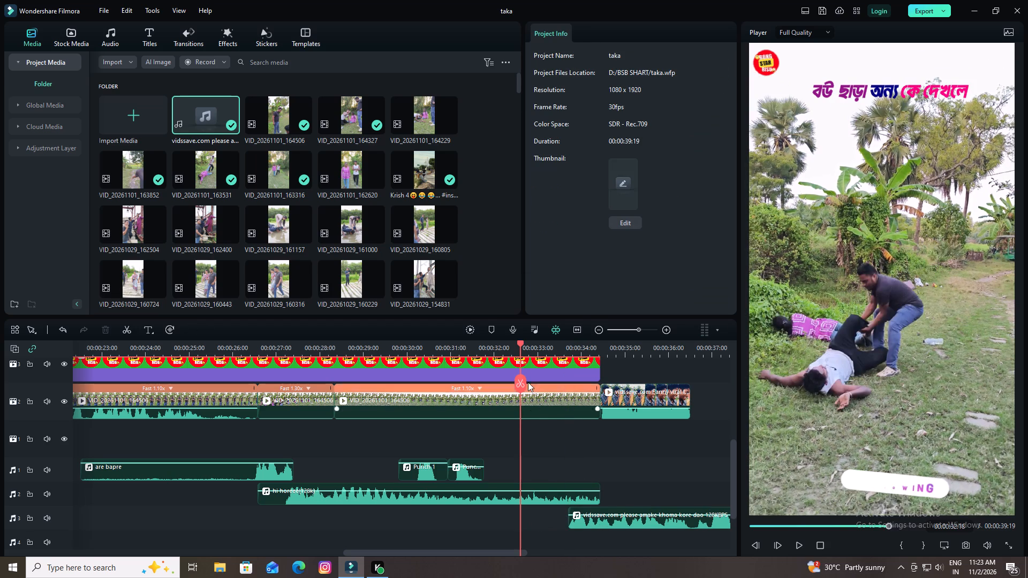
Find the matching moment in the fight scene and move the remaining "please amake khoma kore dao" clip to start at 00:00:31:15.
left_click_drag(519, 345, 472, 370)
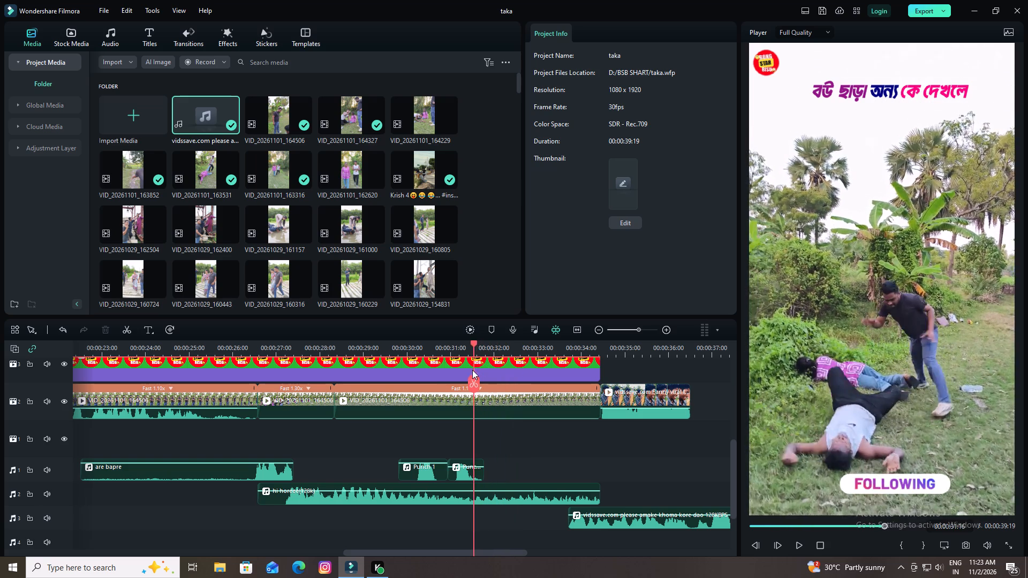
left_click_drag(472, 370, 429, 400)
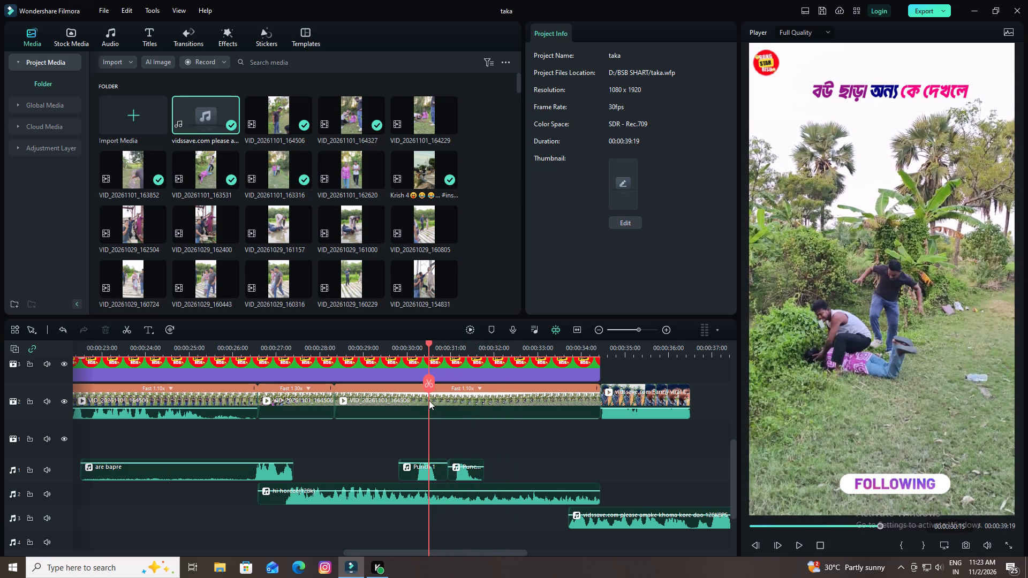
left_click_drag(429, 400, 462, 401)
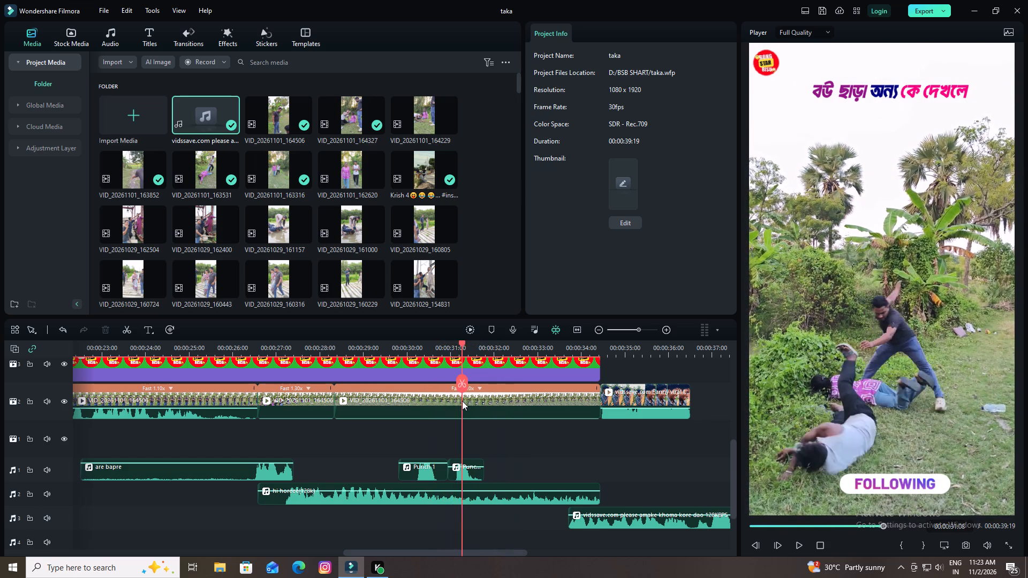
left_click_drag(462, 401, 472, 402)
left_click_drag(618, 523, 534, 527)
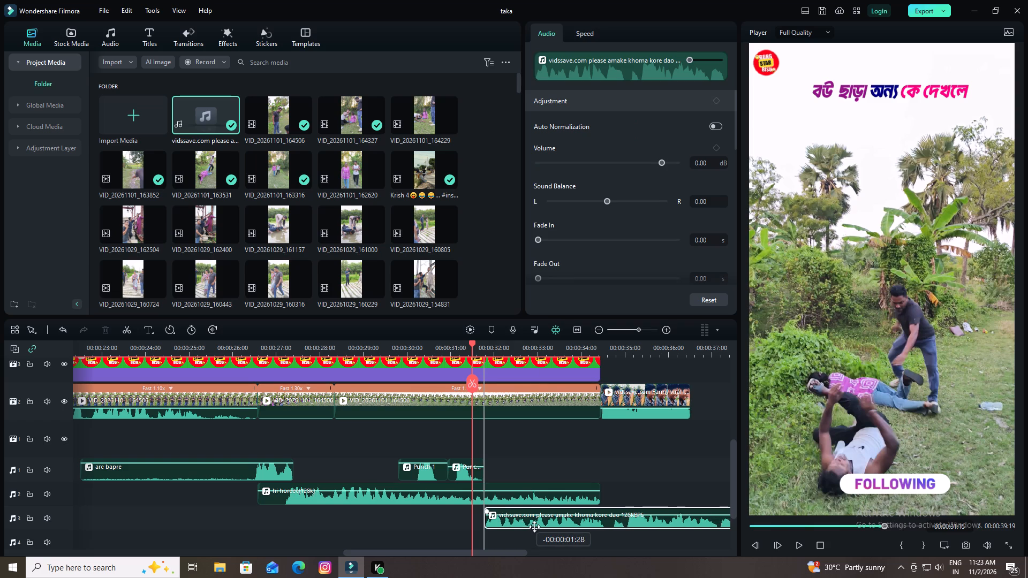
left_click_drag(534, 527, 516, 527)
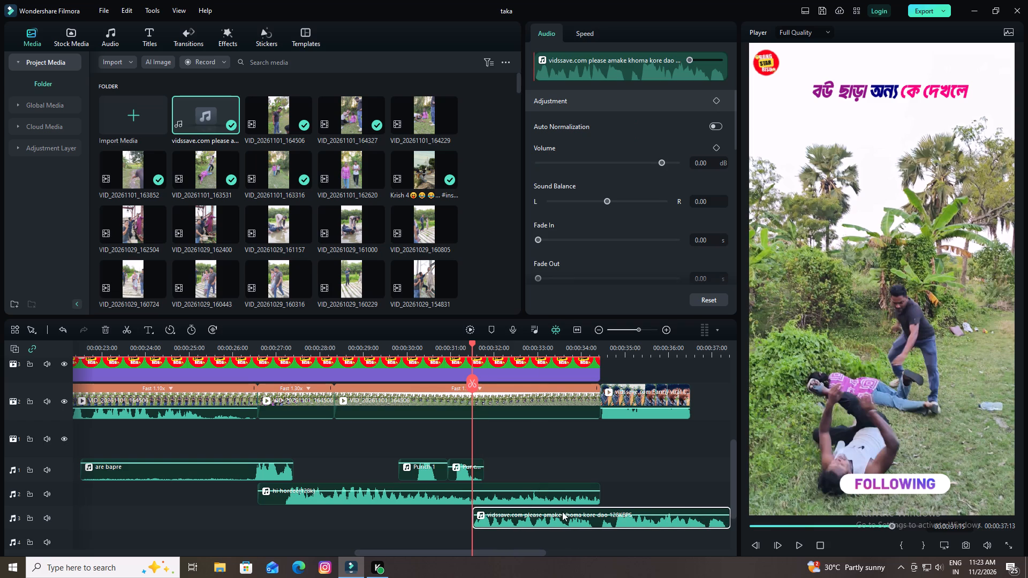
Raise the "please amake khoma kore dao" clip's volume to 12 dB.
left_click_drag(562, 515, 562, 490)
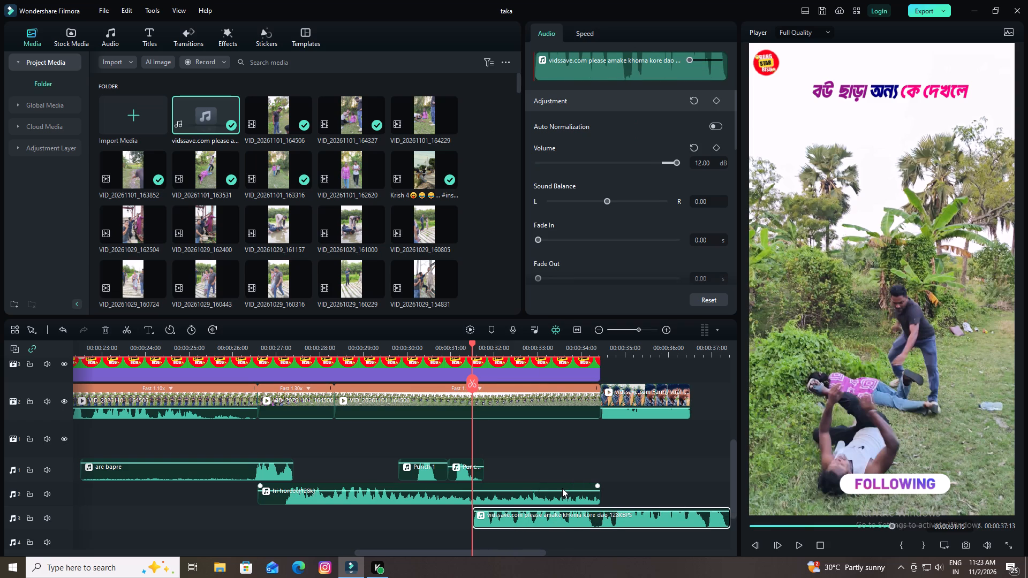
Preview the voice clip, split it just before the last VID_20261101_164506 segment ends, and delete the part after the cut.
key("space")
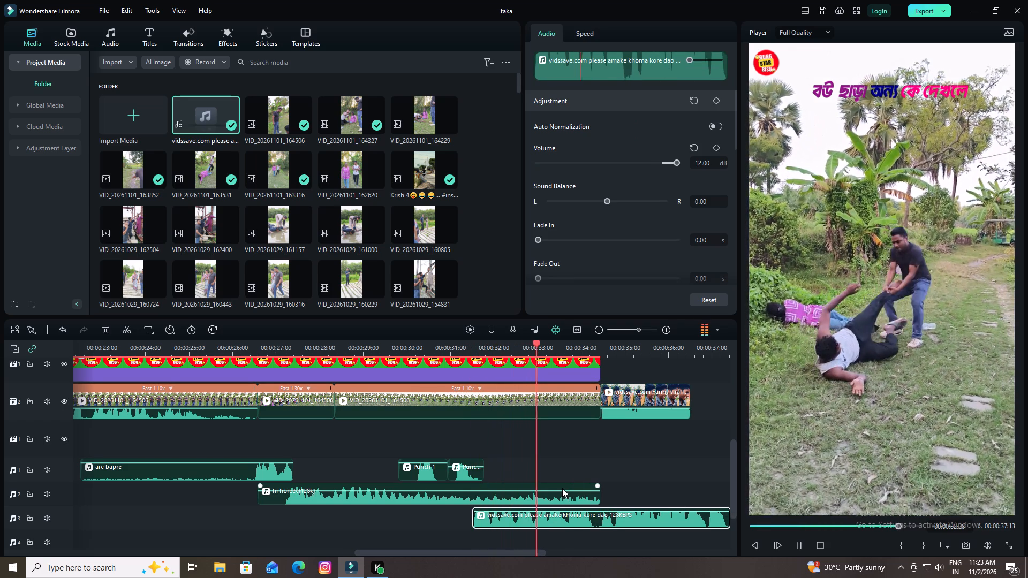
key("space")
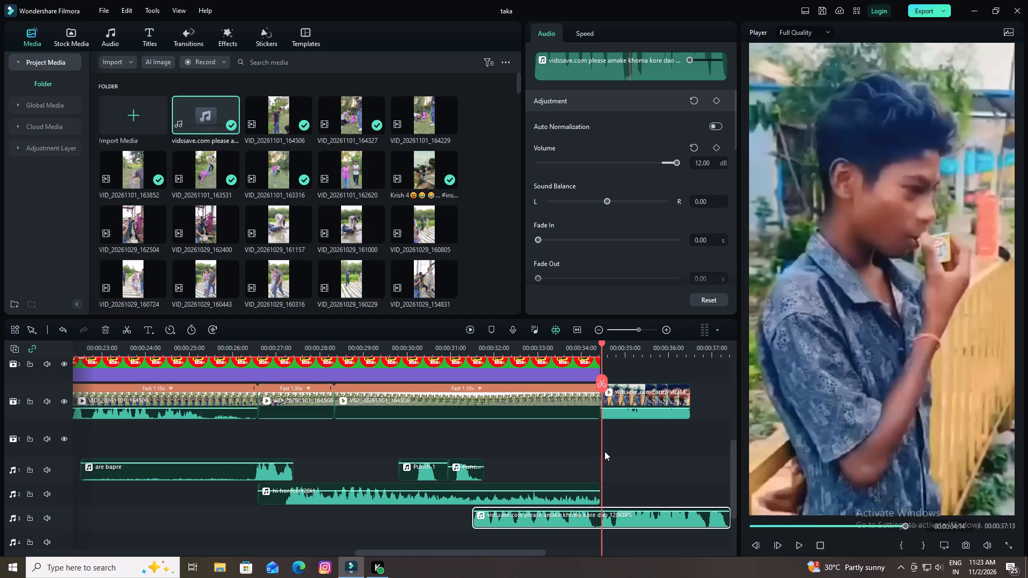
left_click_drag(602, 346, 598, 355)
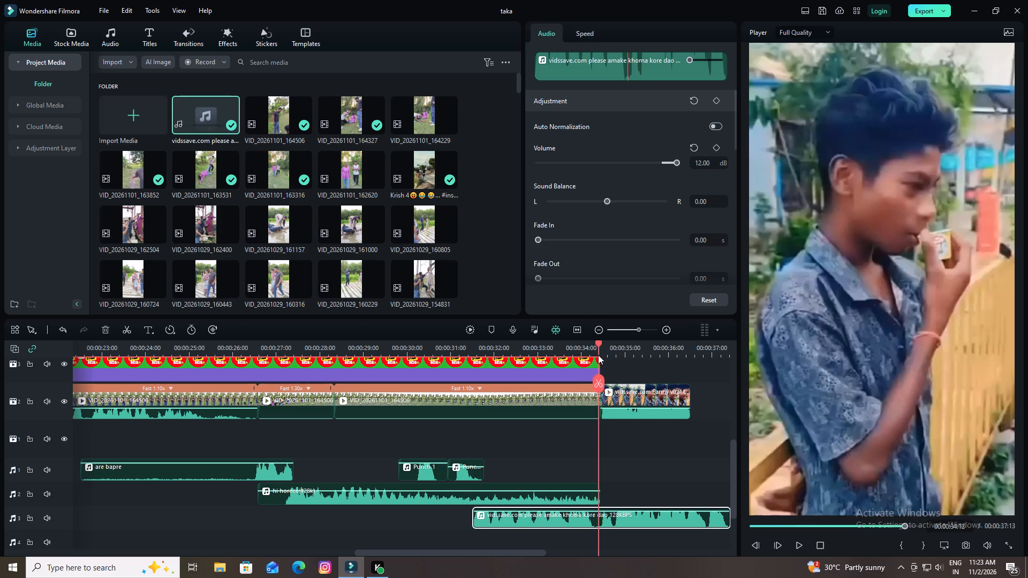
left_click_drag(598, 355, 593, 369)
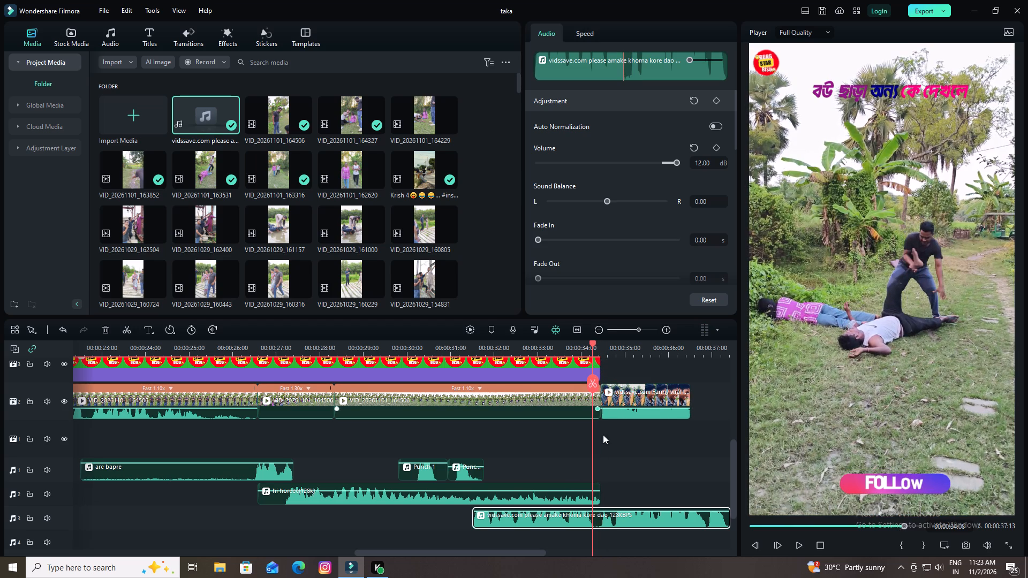
left_click(601, 520)
key("space")
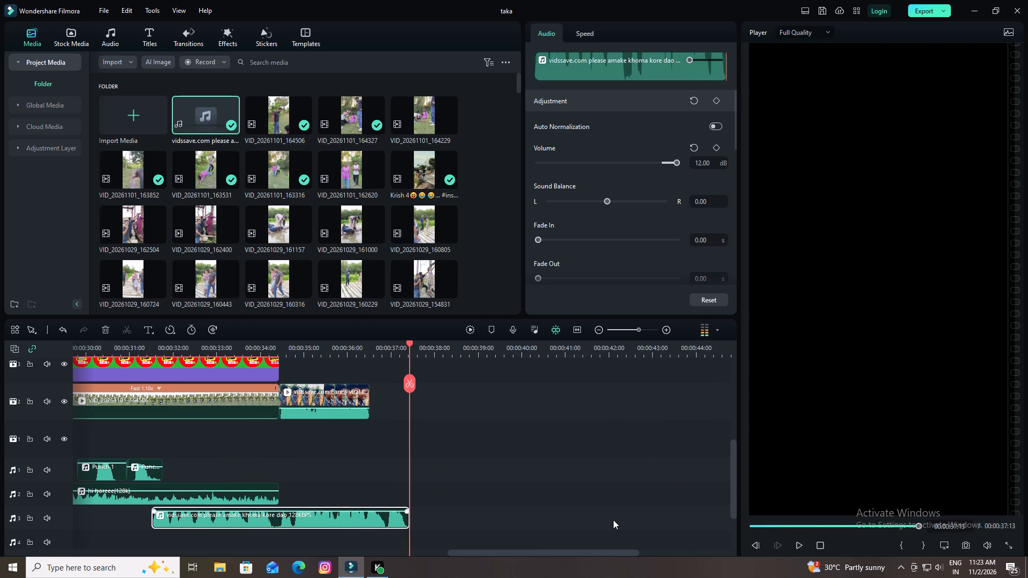
left_click_drag(410, 342, 275, 471)
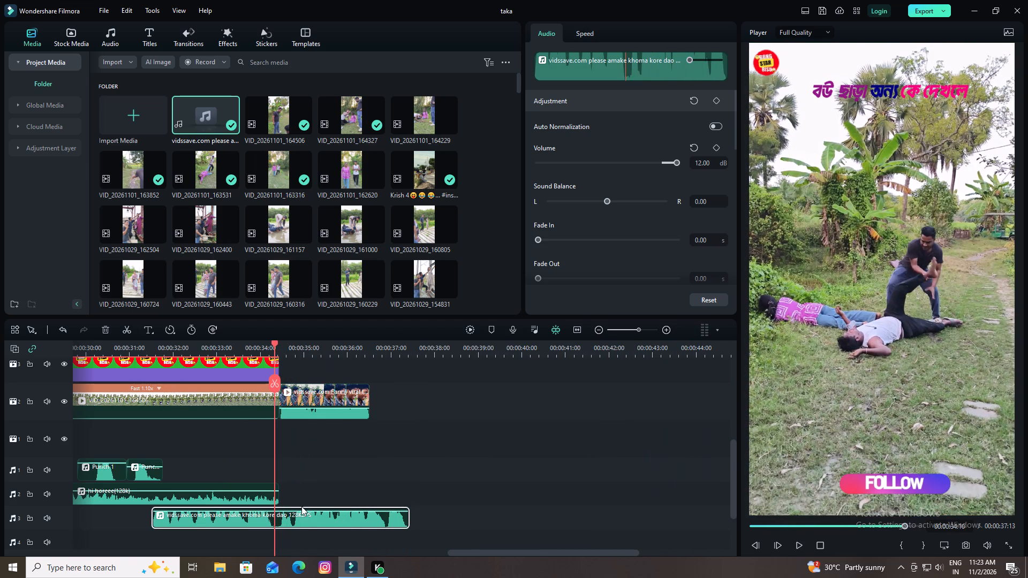
left_click(307, 518)
left_click(276, 388)
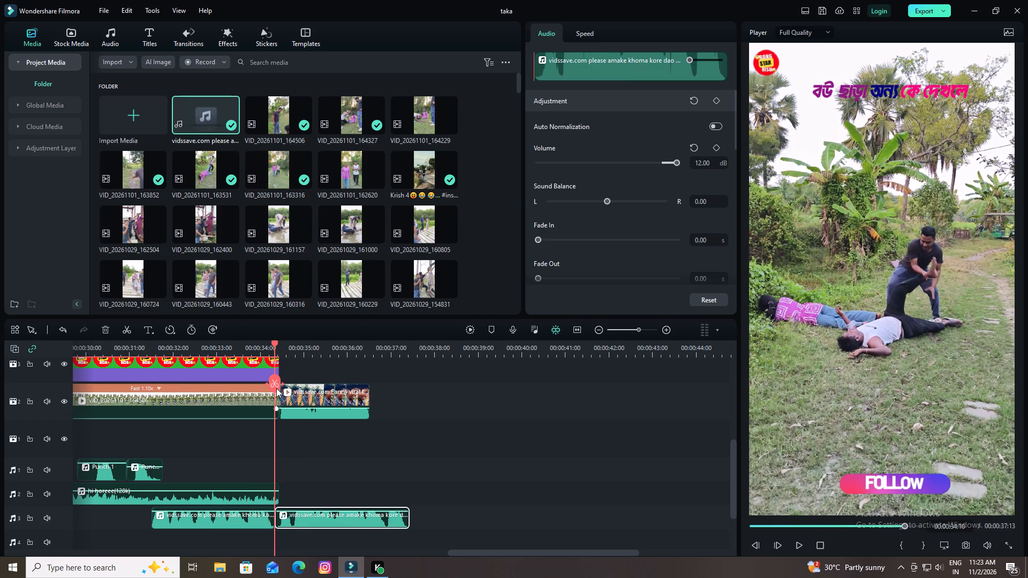
key("Delete")
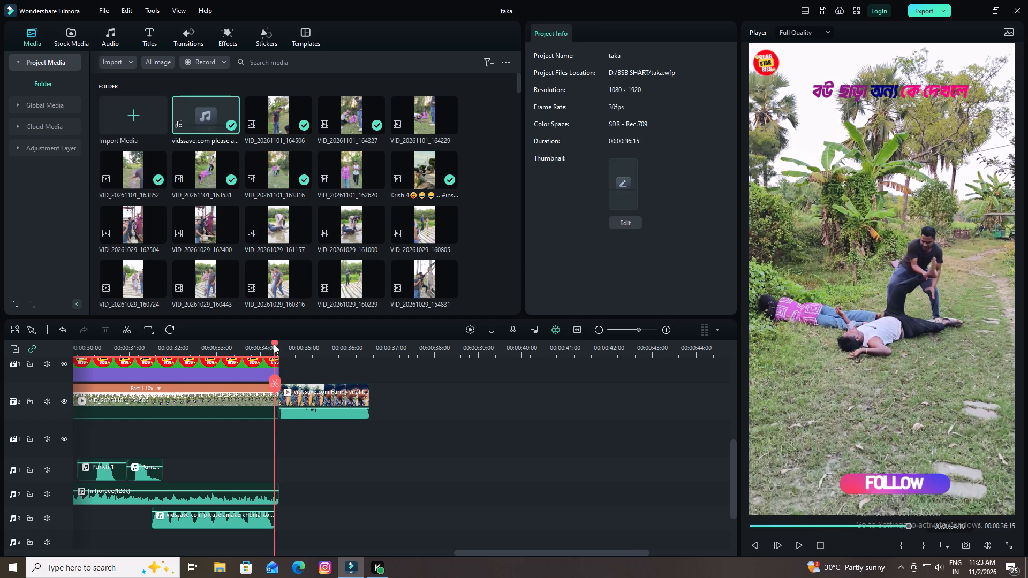
Play back the fight scene and the closing laughing clip to check how the trimmed voice audio fits.
left_click_drag(274, 344, 117, 392)
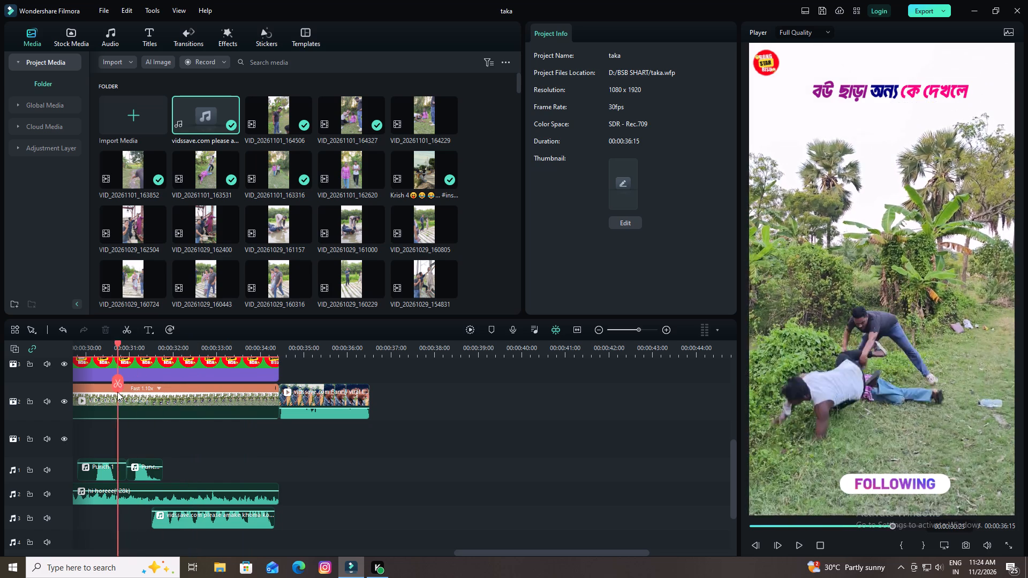
left_click_drag(117, 392, 65, 397)
key("space")
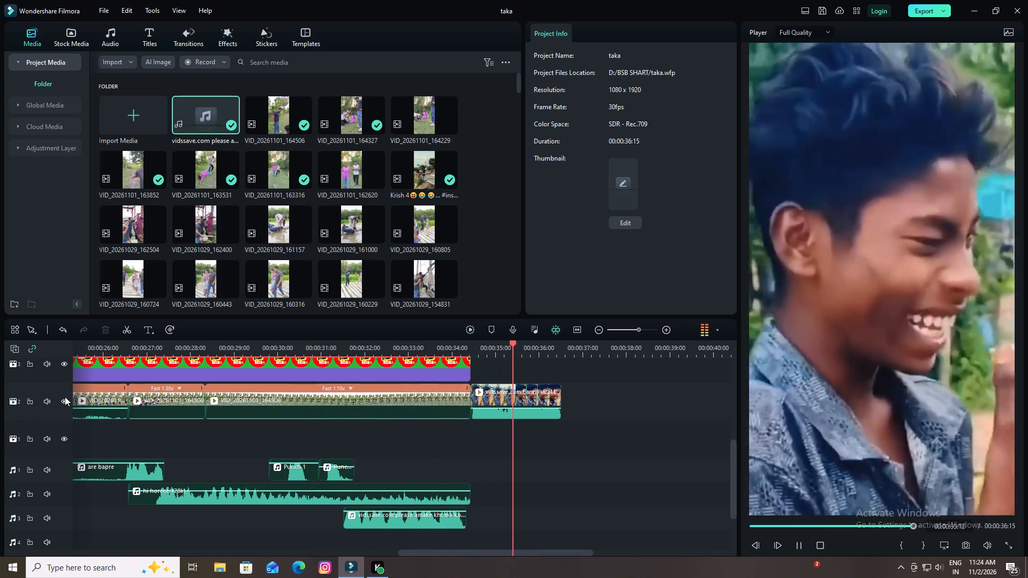
key("space")
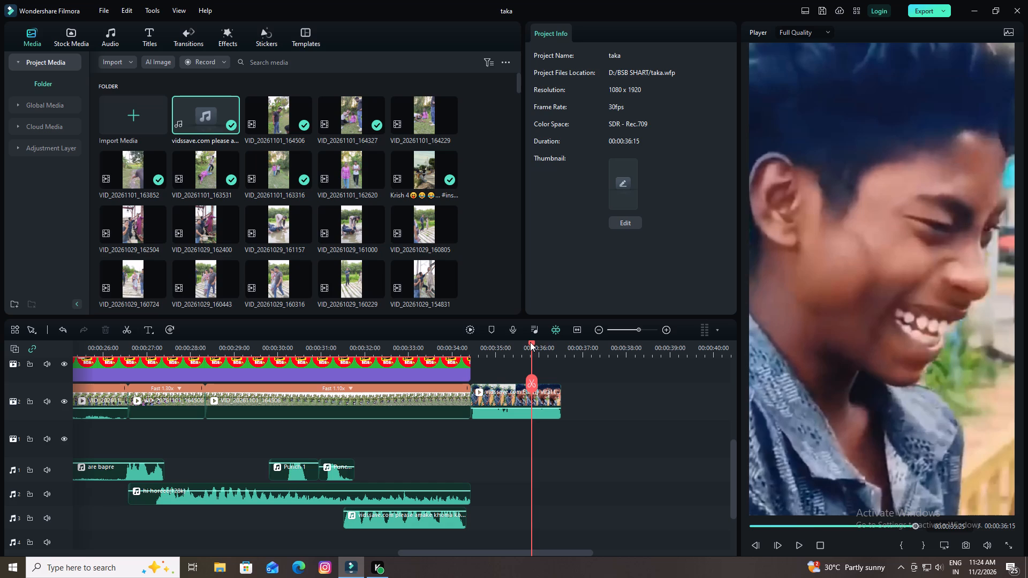
left_click_drag(530, 342, 406, 418)
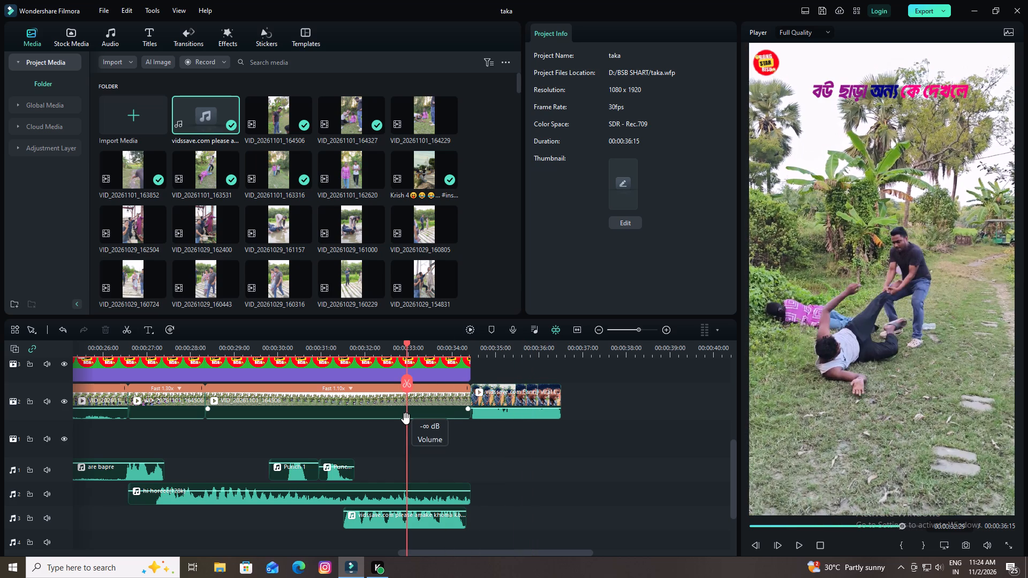
key("space")
key("space")
key("space")
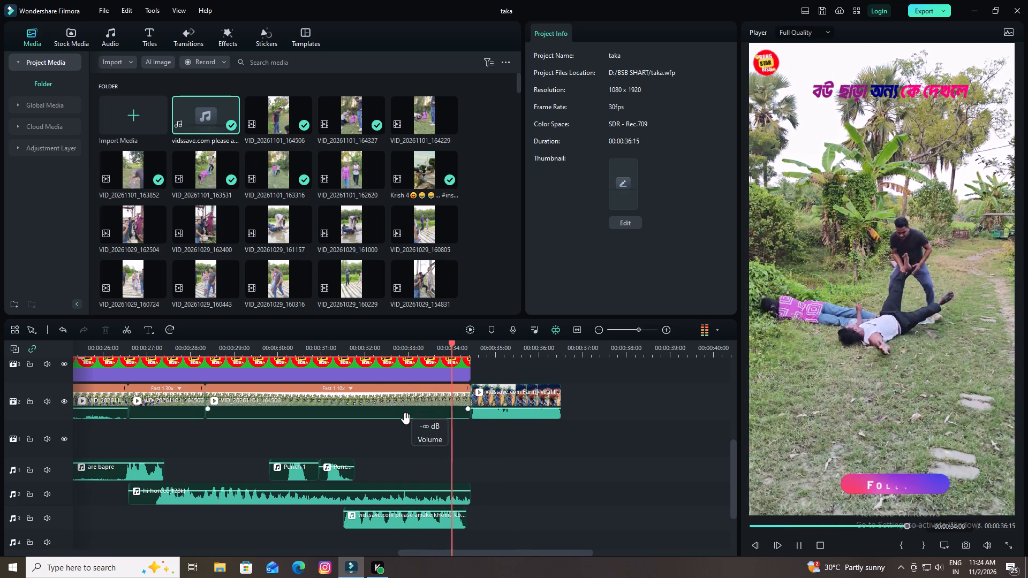
key("space")
key("space")
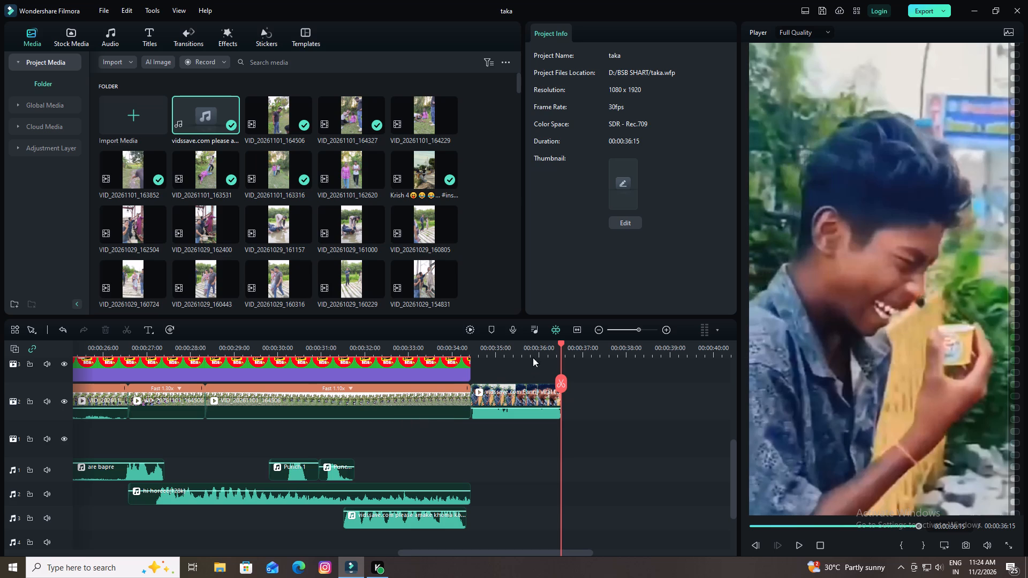
Return the playhead to the start of the video and save the project.
left_click_drag(562, 341, 373, 399)
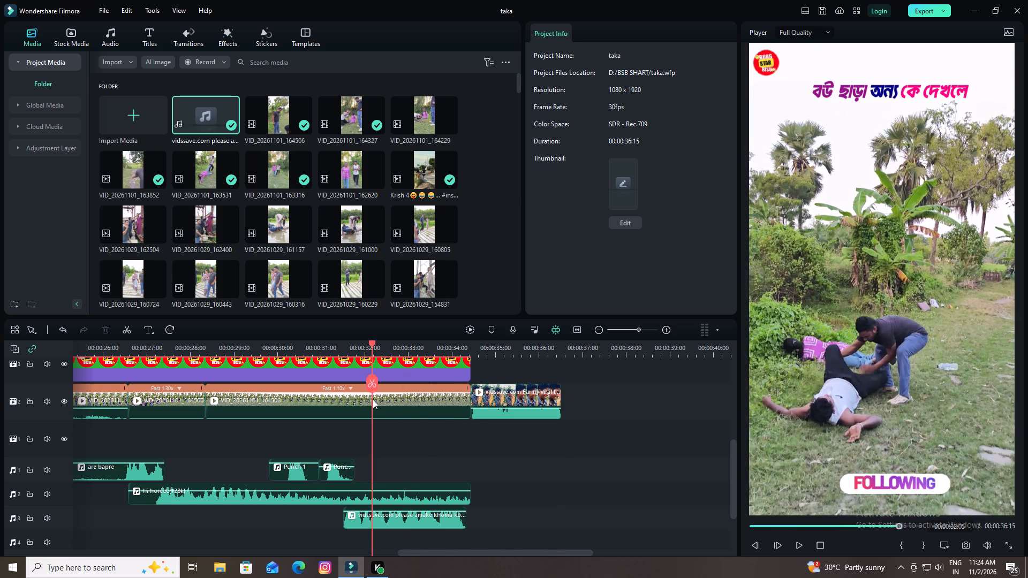
left_click_drag(373, 399, 94, 402)
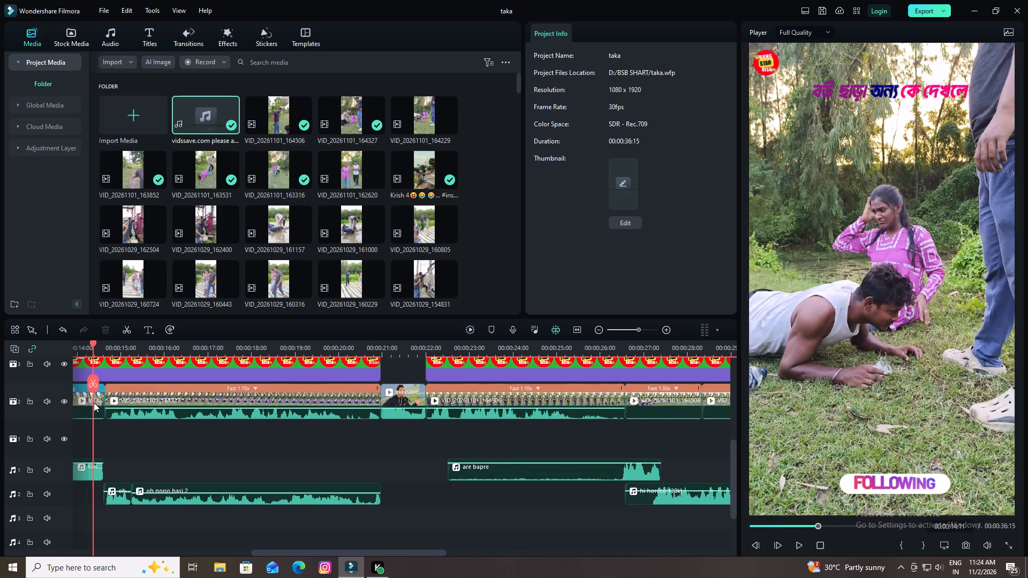
left_click_drag(94, 402, 4, 396)
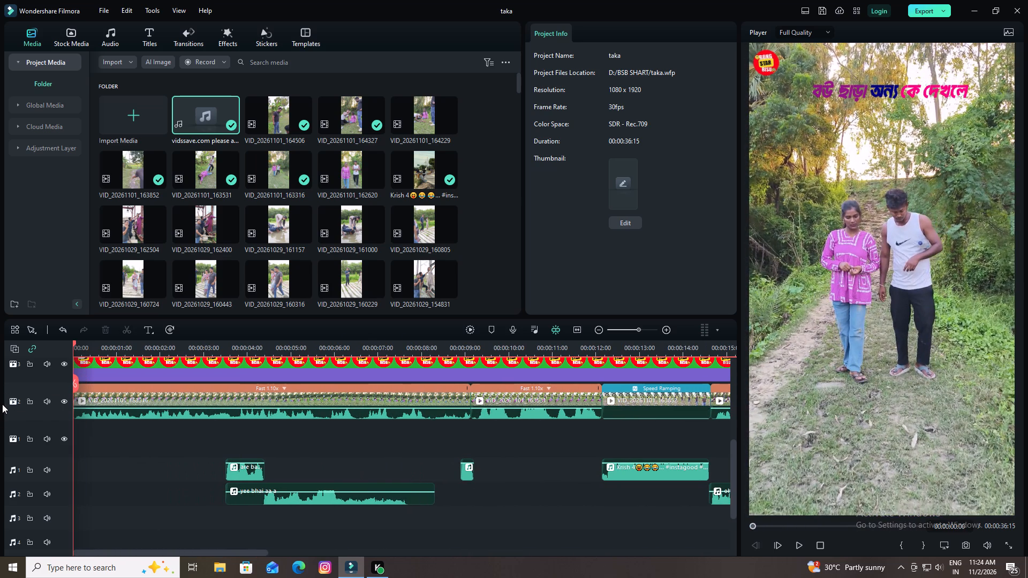
key("ctrl+s")
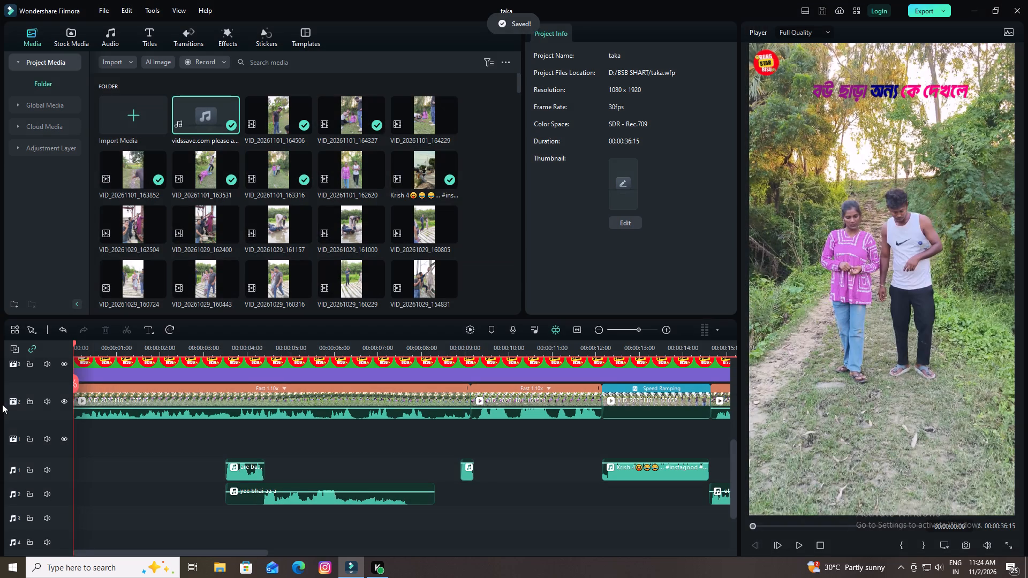
Play back the opening scenes up to the running man in the speed-ramped VID_20261101_163852 clip to review the edit.
key("space")
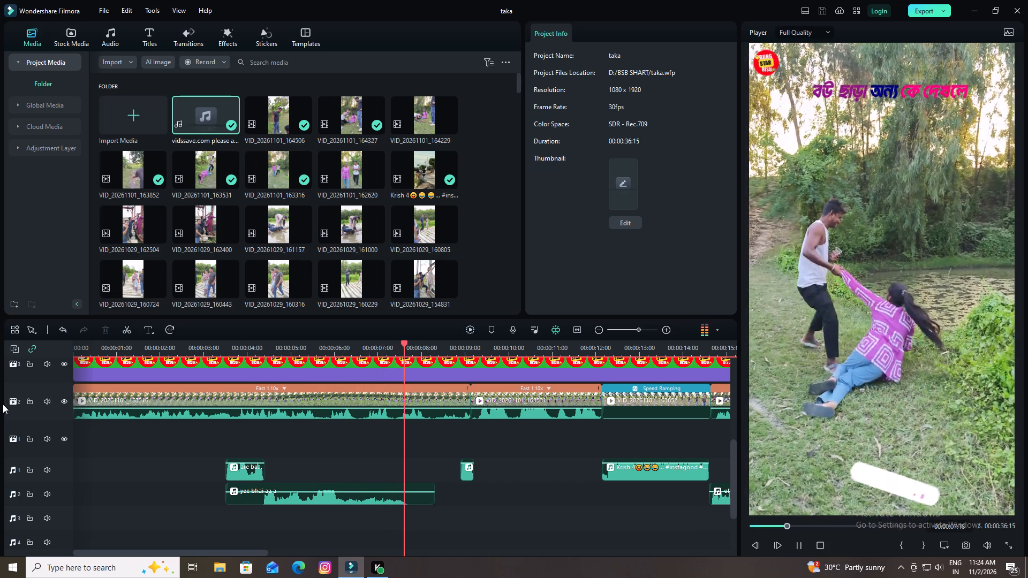
key("space")
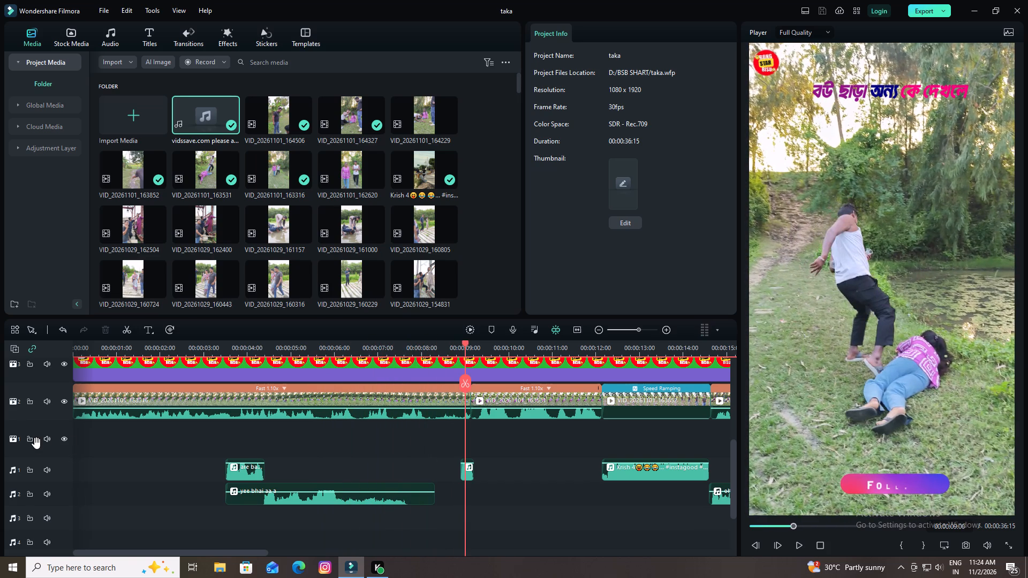
left_click(332, 491)
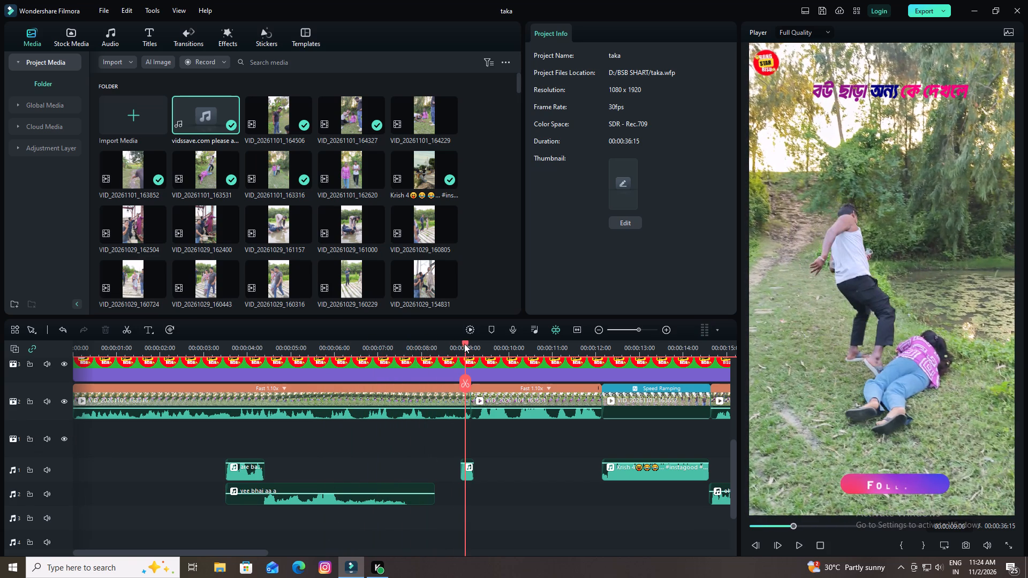
left_click_drag(464, 344, 190, 433)
key("space")
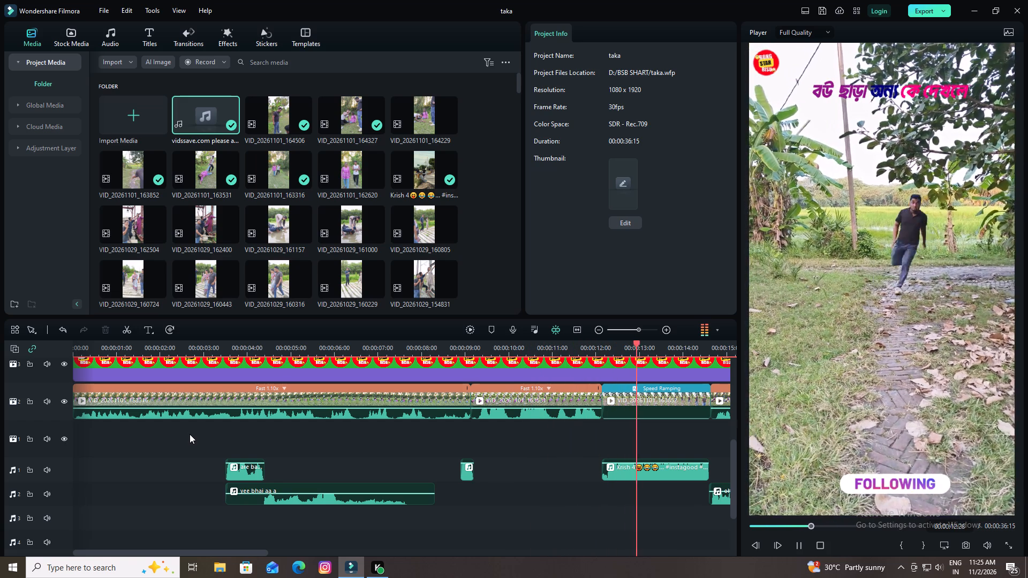
key("space")
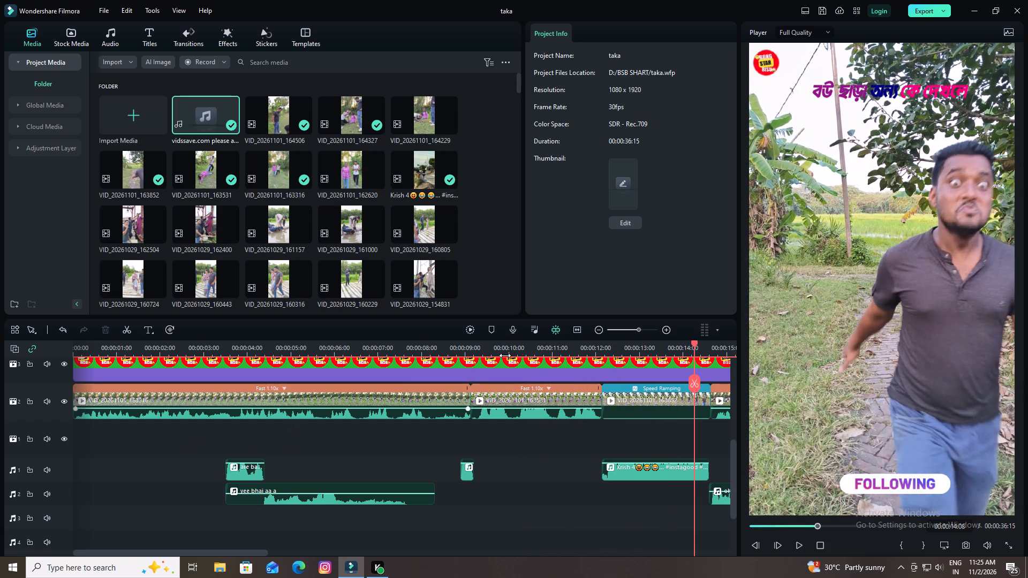
Split the VID_20261101_163531 clip just after its start, at about 00:00:09:09, and delete the short piece before the cut.
left_click_drag(693, 341, 516, 392)
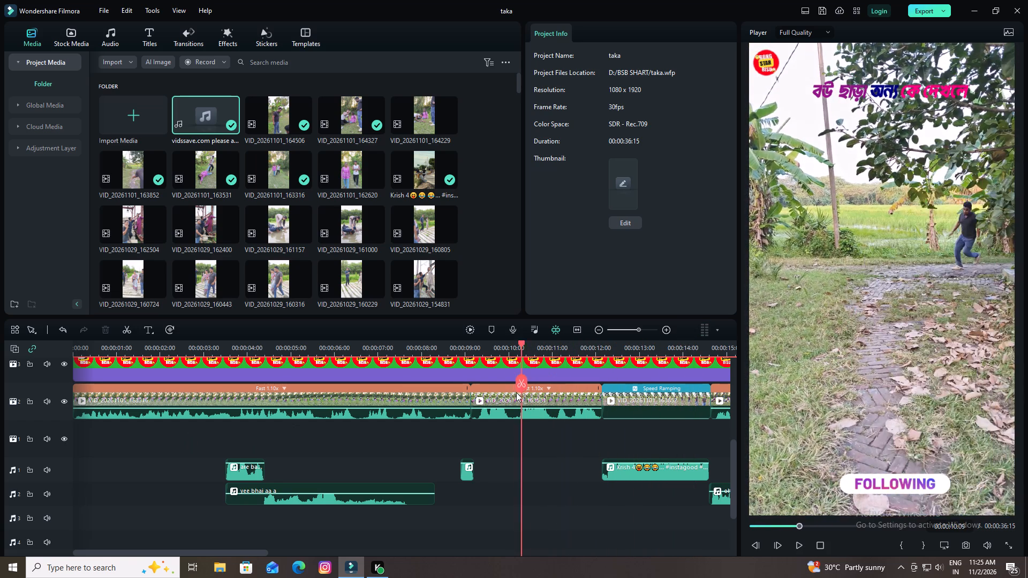
left_click_drag(516, 392, 477, 415)
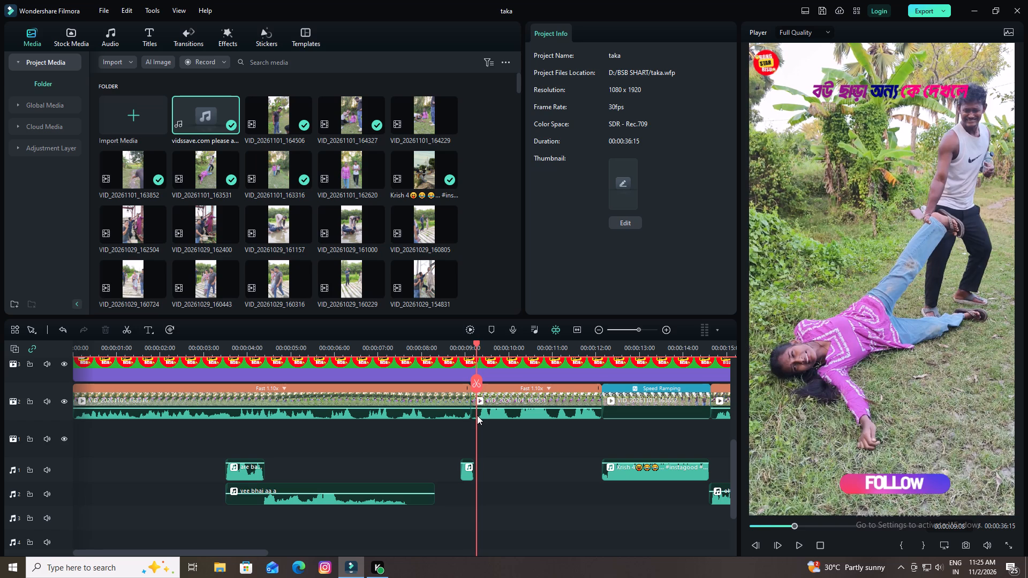
left_click_drag(477, 415, 479, 415)
left_click(517, 393)
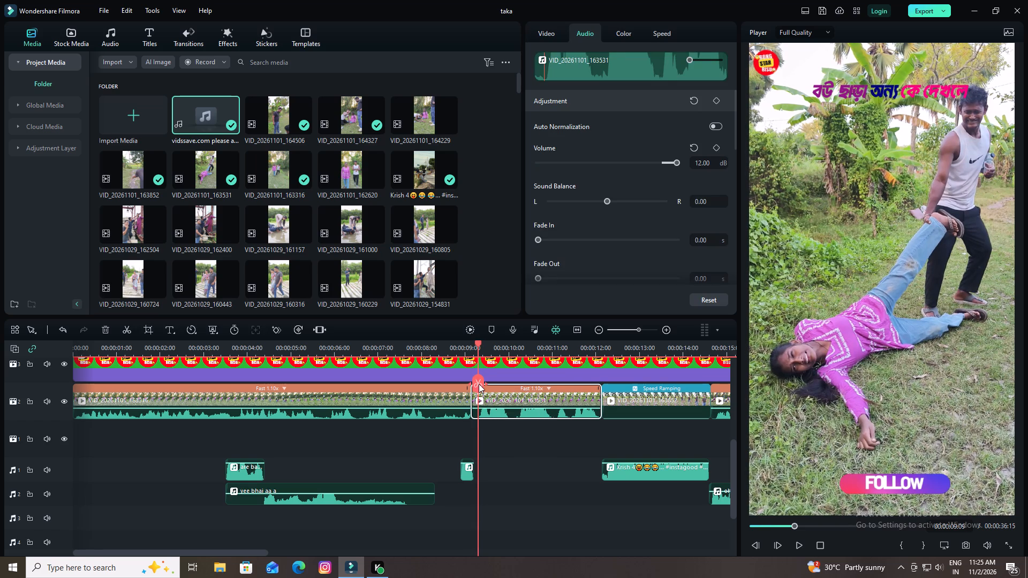
left_click(479, 384)
left_click(475, 415)
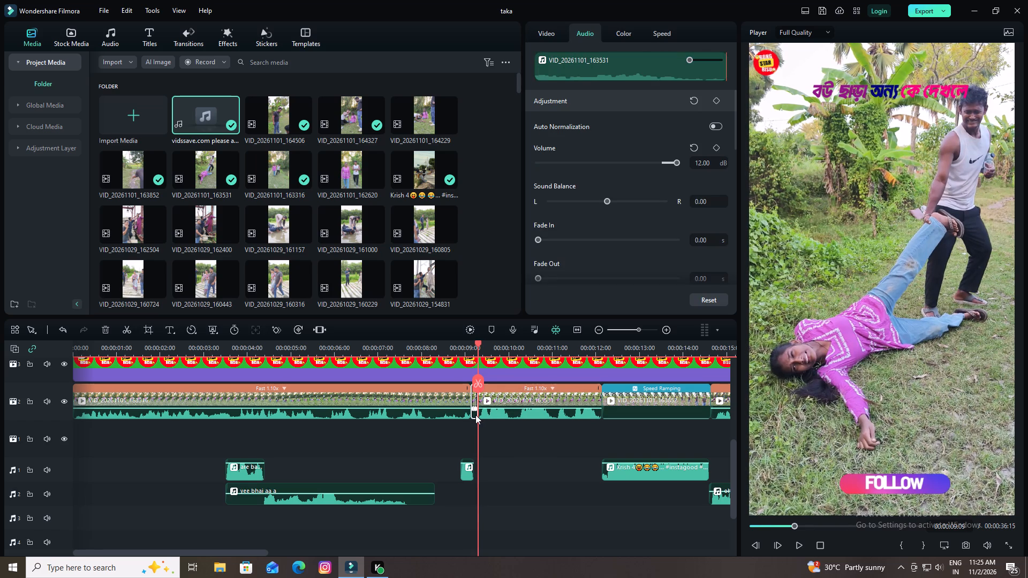
key("Delete")
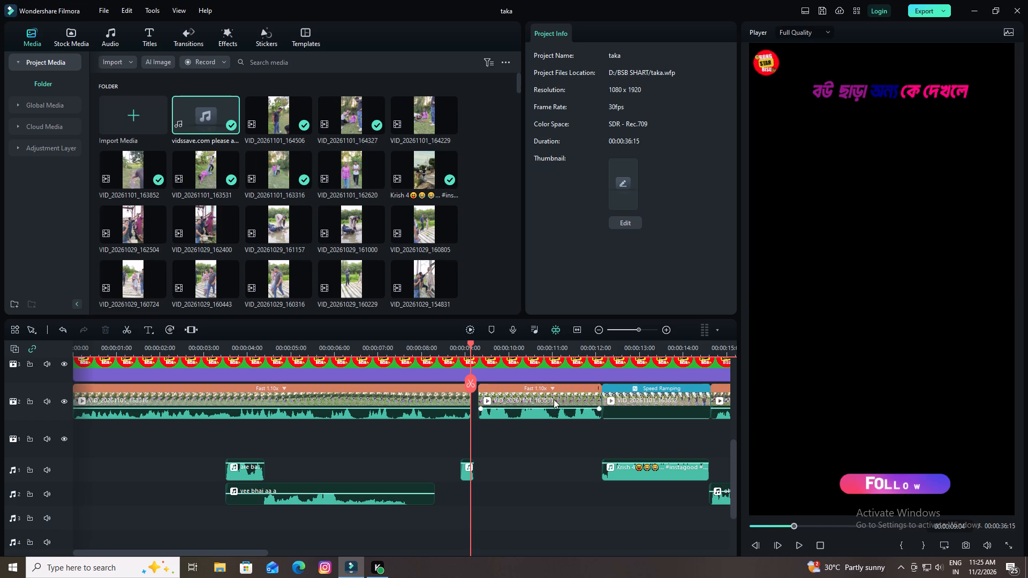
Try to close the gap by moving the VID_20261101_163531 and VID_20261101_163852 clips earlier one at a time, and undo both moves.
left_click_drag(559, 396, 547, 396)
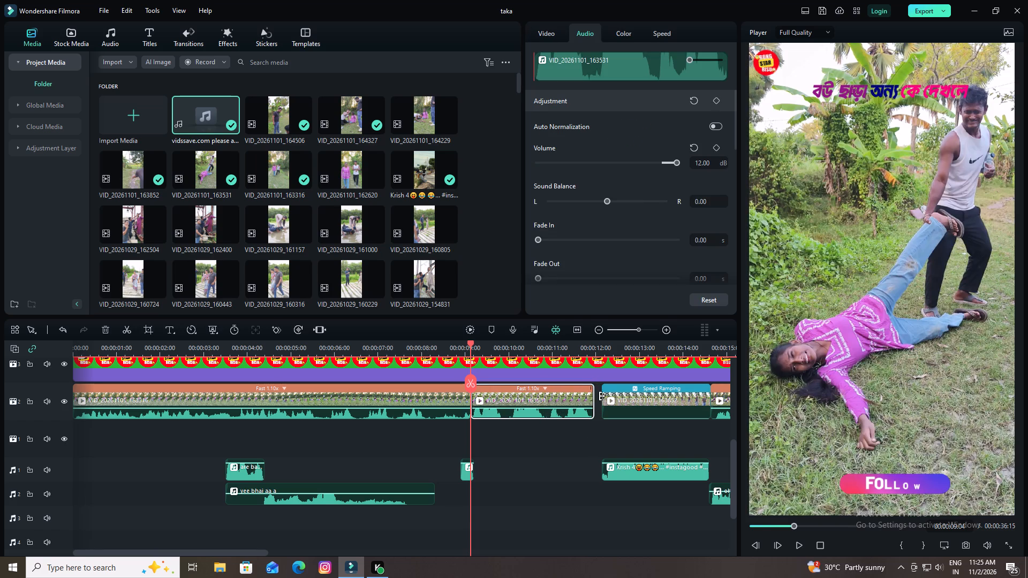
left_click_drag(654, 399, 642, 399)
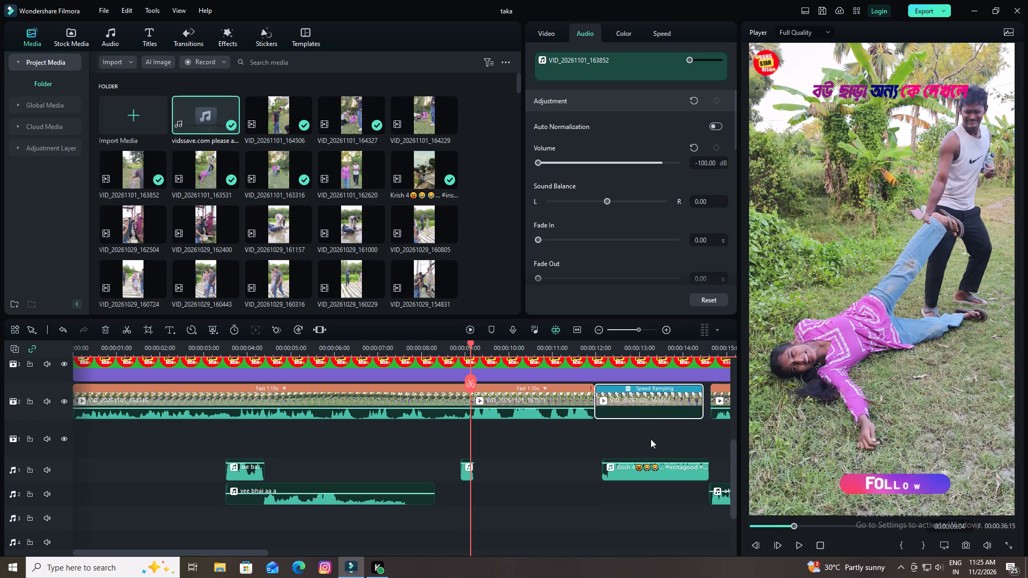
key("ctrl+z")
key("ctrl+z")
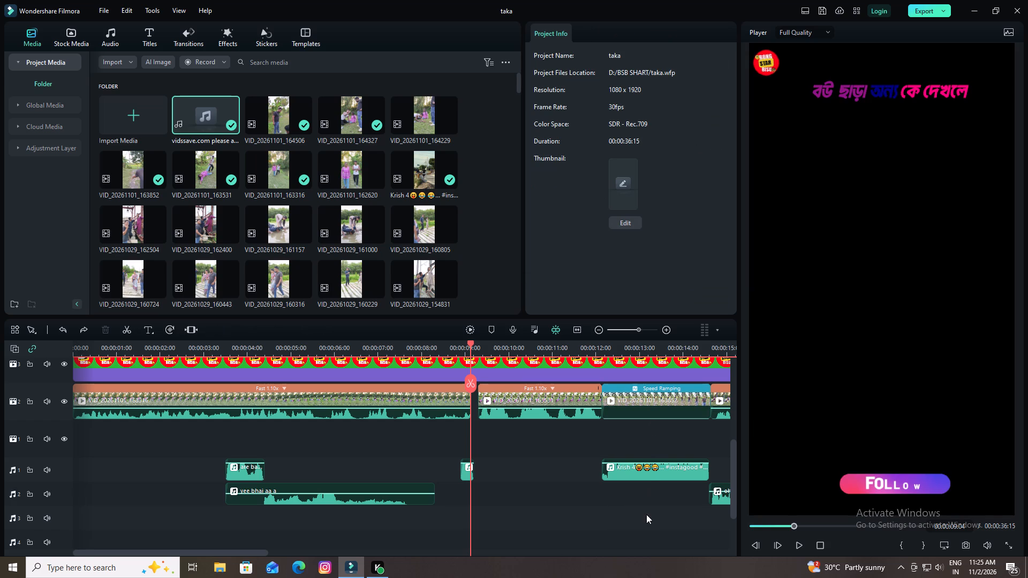
Look over the overlay, title, logo, video and audio tracks around the gap after the first clip.
scroll(615, 519, "down", 1)
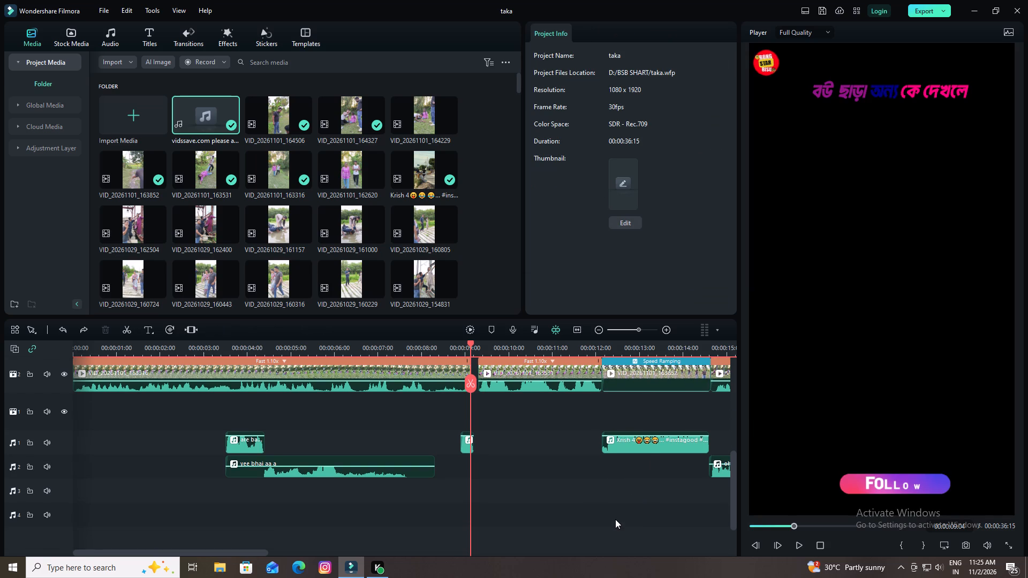
scroll(615, 519, "up", 4)
scroll(615, 516, "down", 1)
scroll(615, 516, "up", 1)
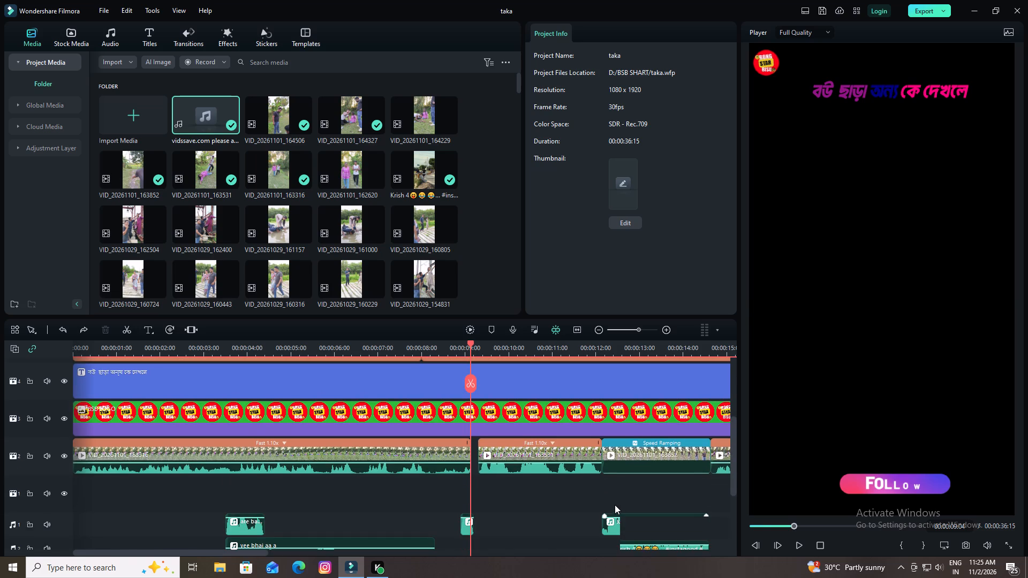
scroll(615, 505, "up", 2)
scroll(615, 505, "down", 3)
scroll(615, 505, "up", 2)
scroll(615, 505, "down", 1)
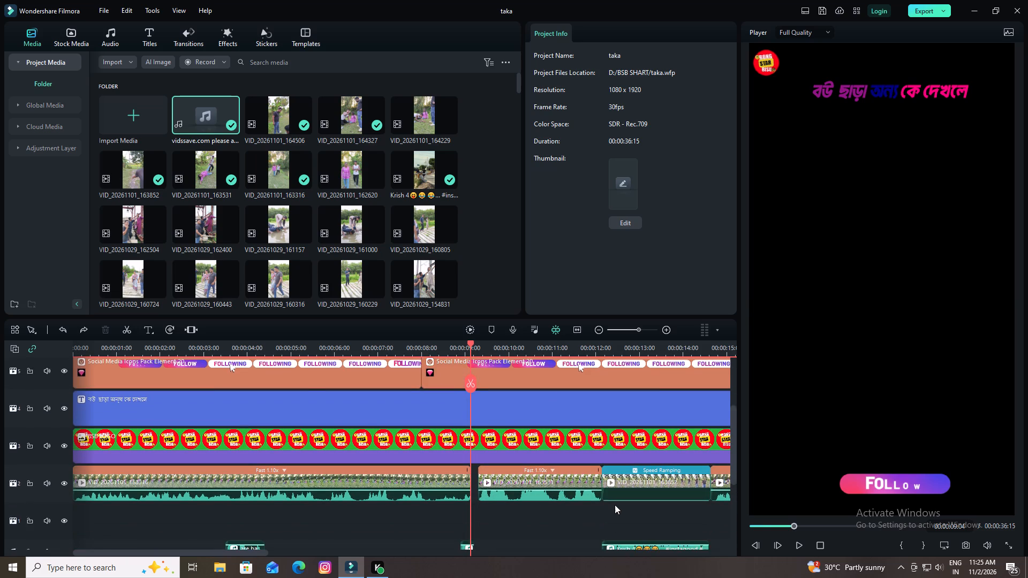
scroll(615, 505, "down", 2)
scroll(615, 505, "up", 1)
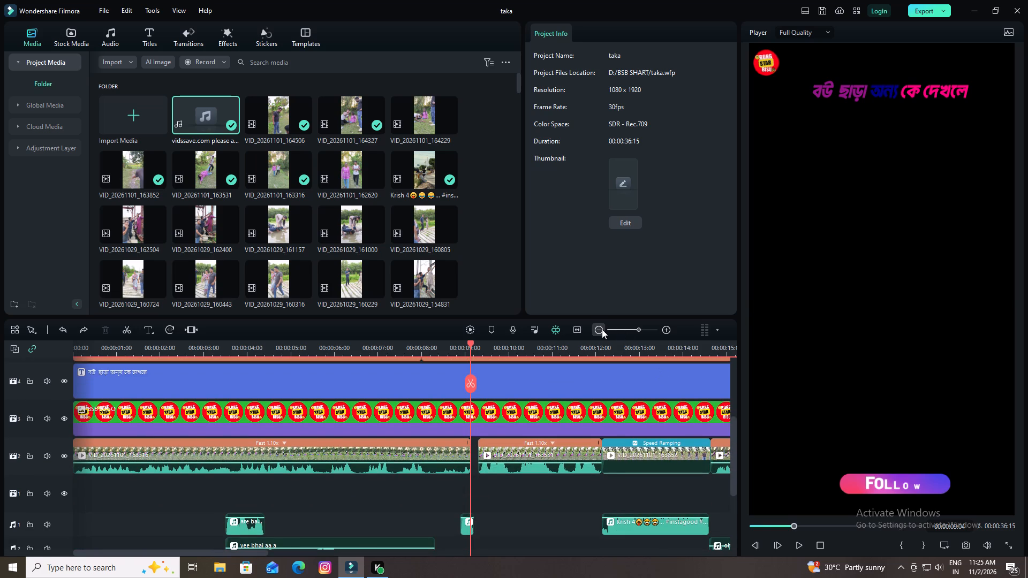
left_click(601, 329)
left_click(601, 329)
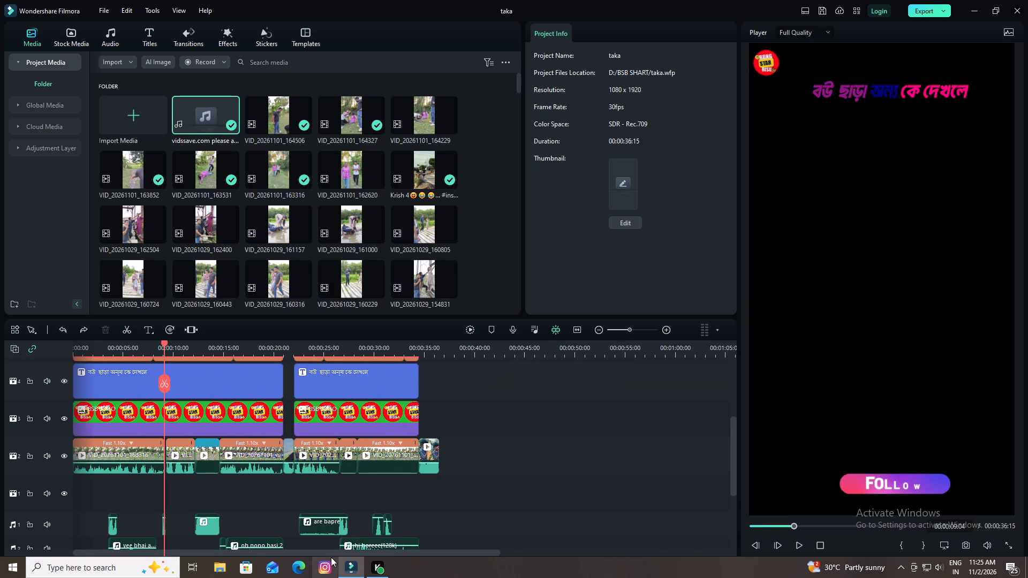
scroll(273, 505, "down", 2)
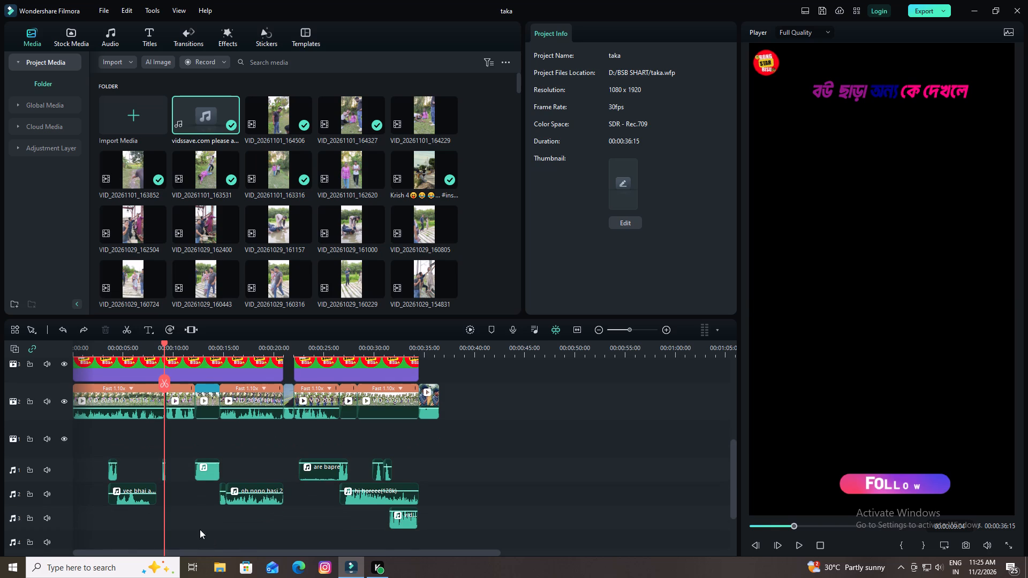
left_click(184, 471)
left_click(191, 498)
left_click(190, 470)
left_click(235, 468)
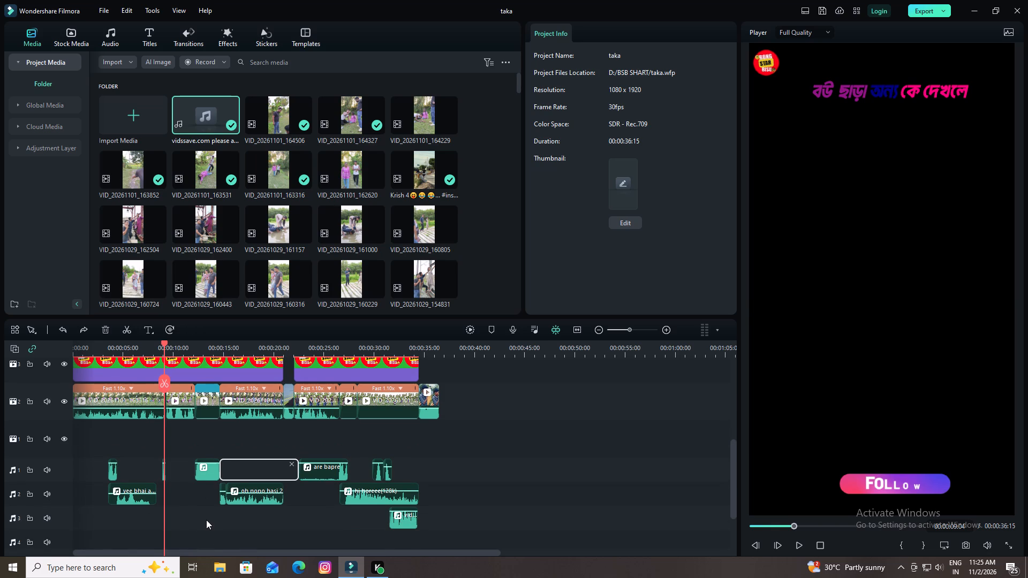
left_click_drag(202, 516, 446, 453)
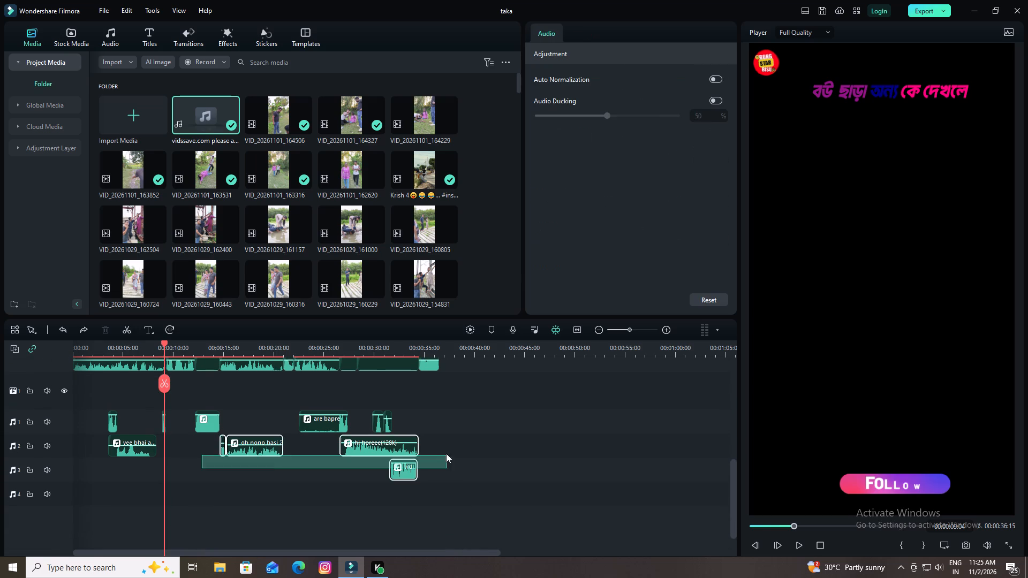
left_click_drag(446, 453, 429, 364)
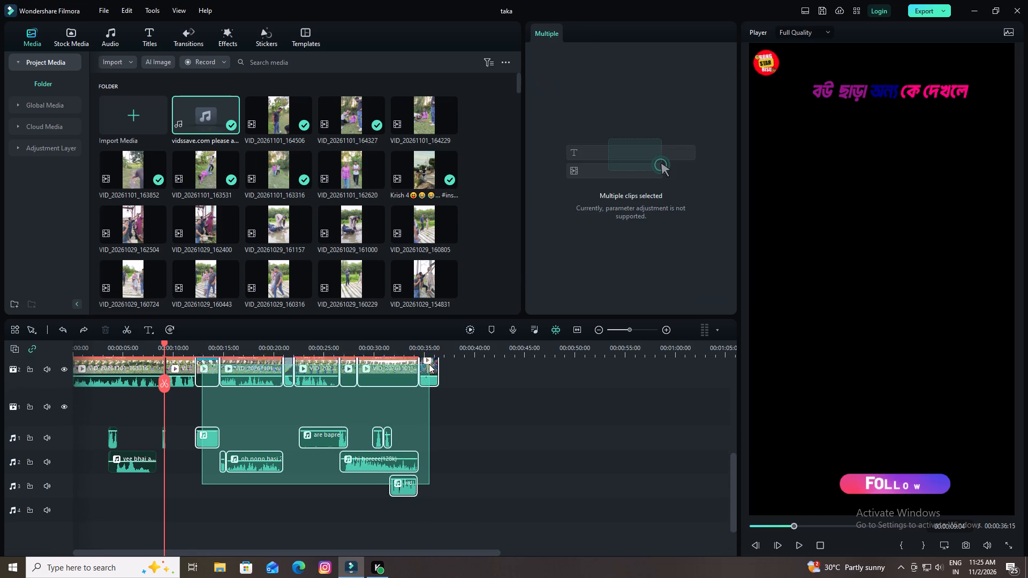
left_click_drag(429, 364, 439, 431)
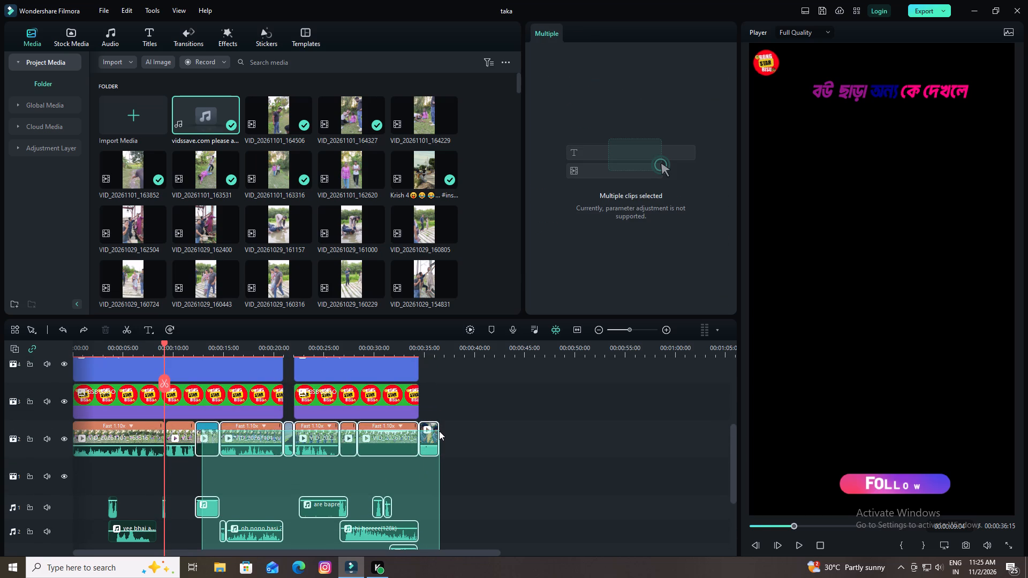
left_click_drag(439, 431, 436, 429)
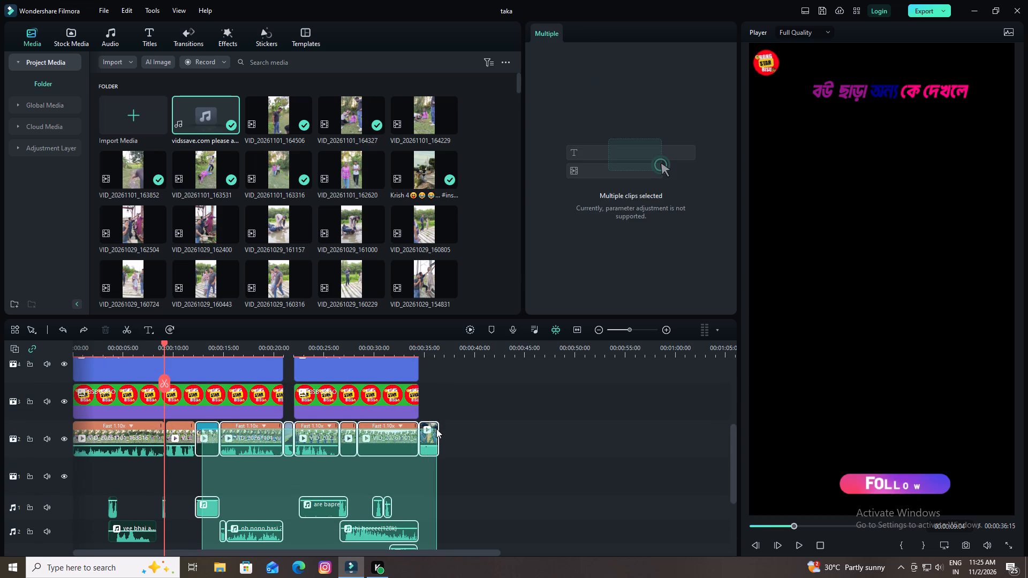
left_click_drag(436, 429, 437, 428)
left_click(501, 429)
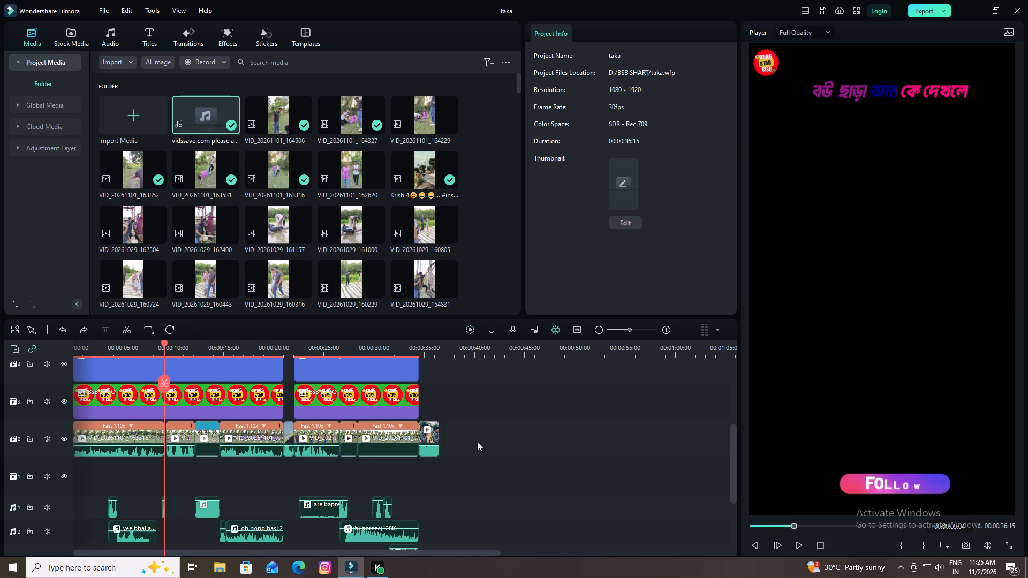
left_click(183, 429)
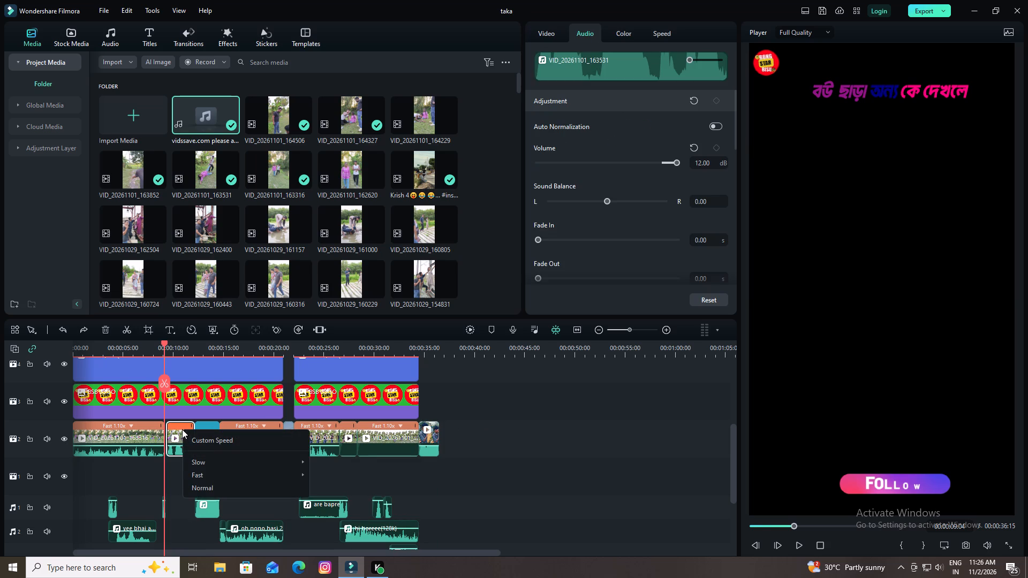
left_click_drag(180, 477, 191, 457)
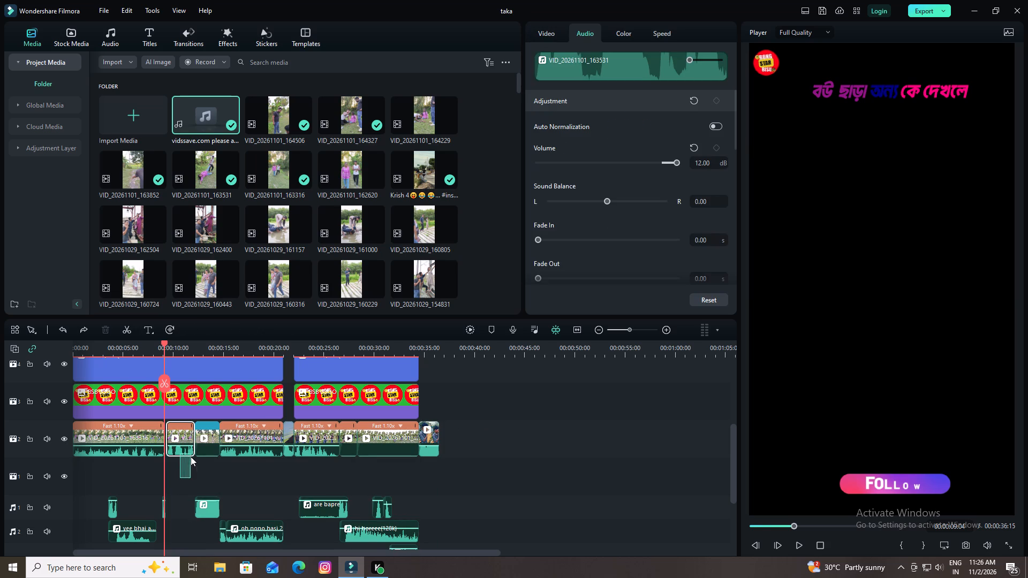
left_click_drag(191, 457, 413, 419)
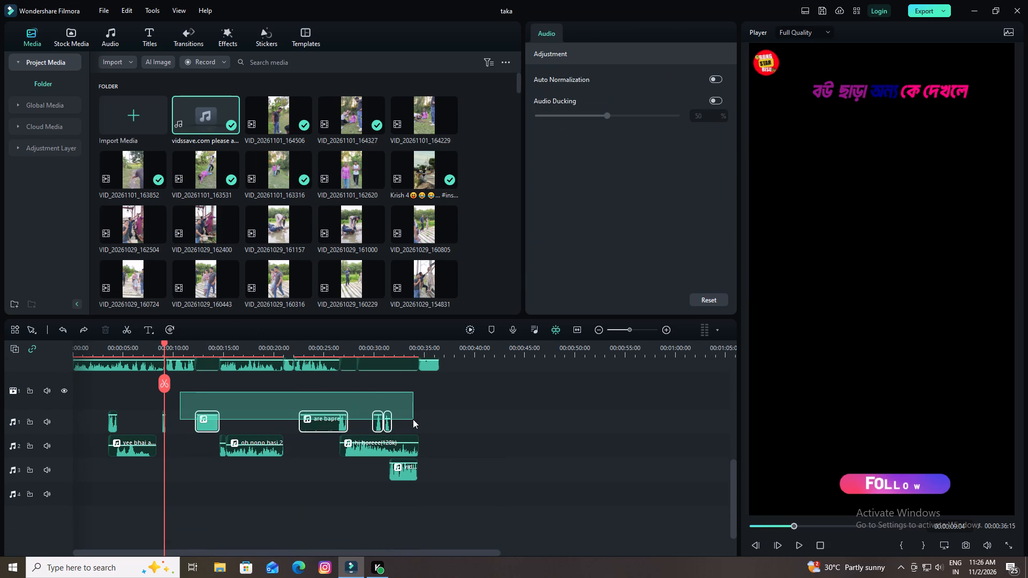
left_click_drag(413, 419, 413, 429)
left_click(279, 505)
Move all video and audio clips after the first VID_20261101_163316 clip together about 3 frames earlier to tighten the gap.
left_click_drag(172, 484, 425, 371)
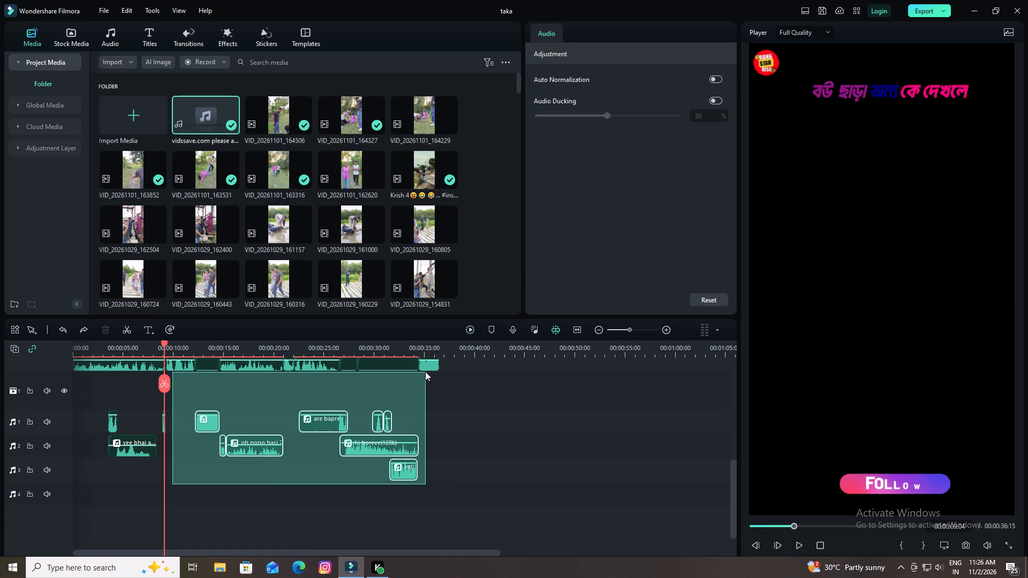
left_click_drag(425, 371, 435, 424)
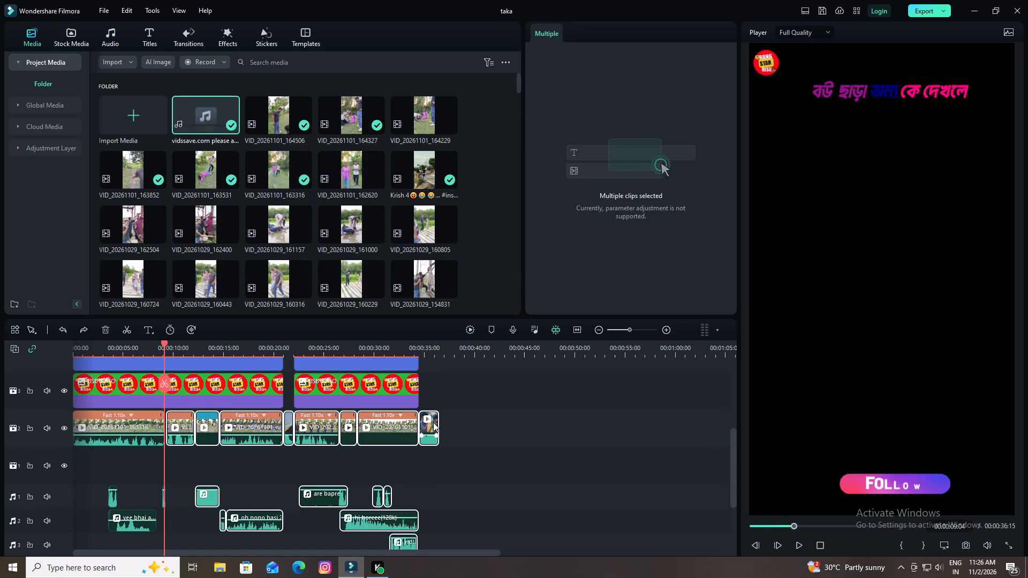
left_click_drag(429, 423, 422, 425)
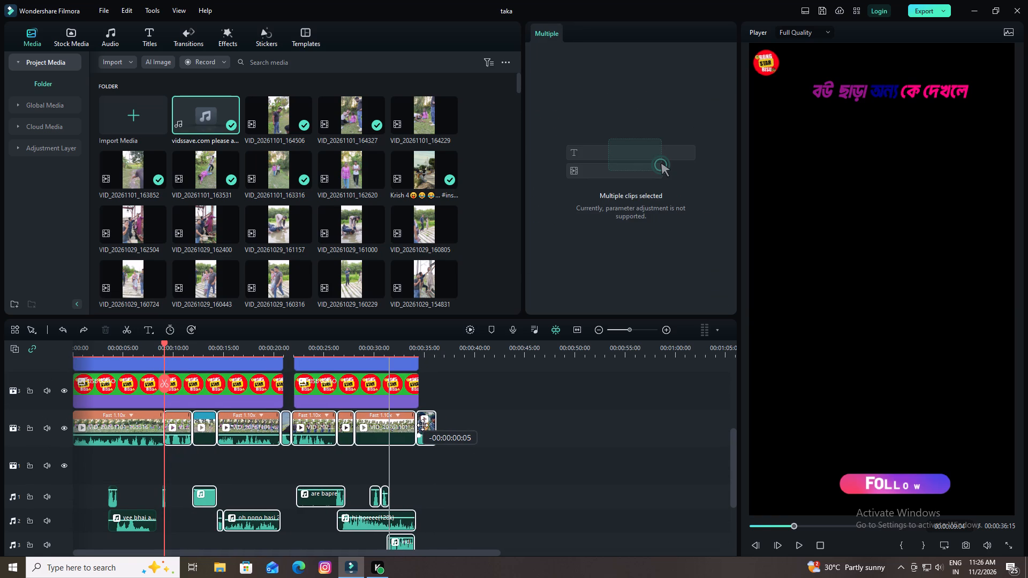
left_click_drag(422, 425, 423, 424)
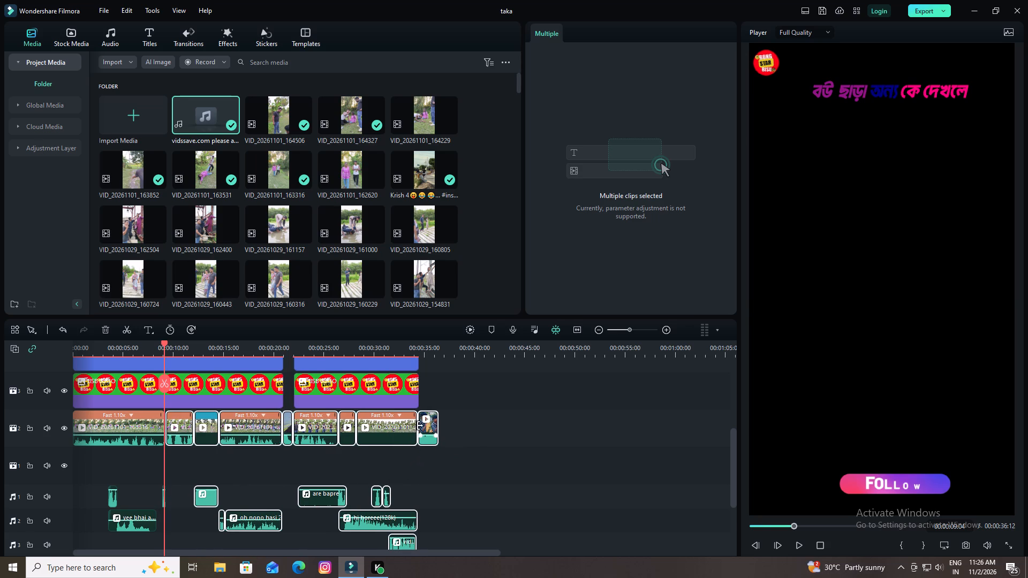
Trim the ends of the second logo, title and last social media overlay clips to the end of the final VID_20261101_164506 clip.
left_click(417, 393)
left_click(417, 392)
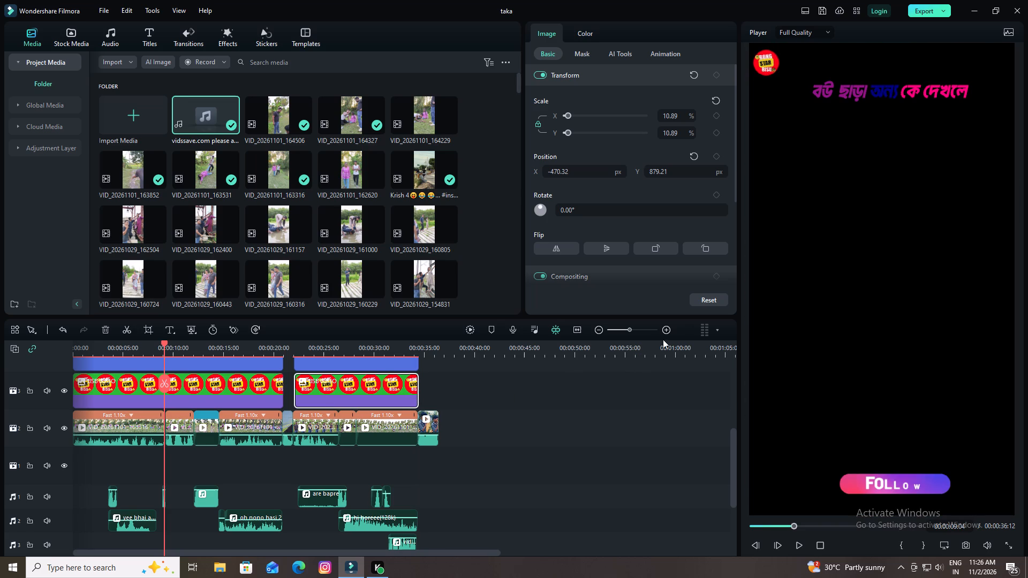
left_click(666, 330)
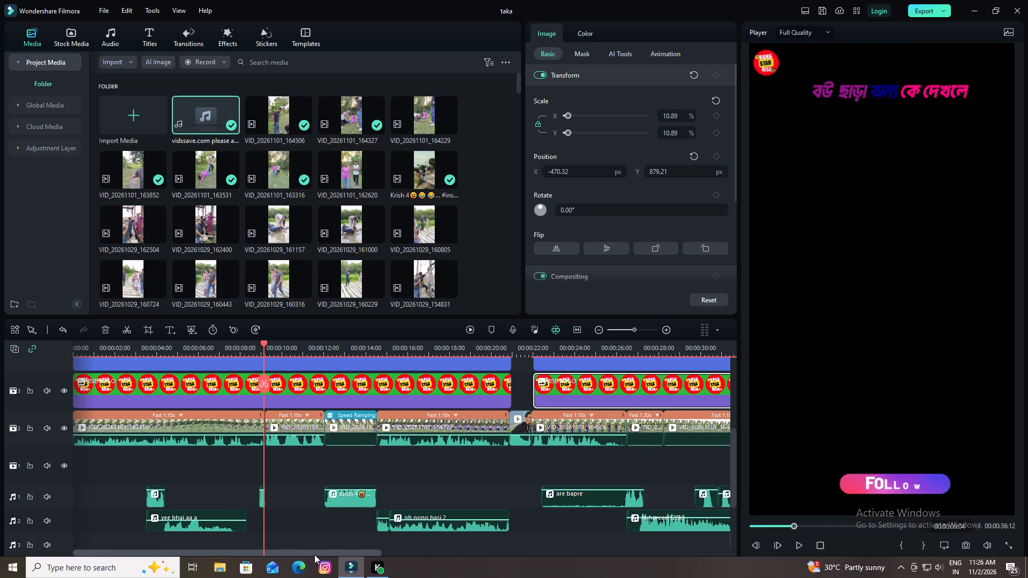
left_click_drag(315, 554, 450, 544)
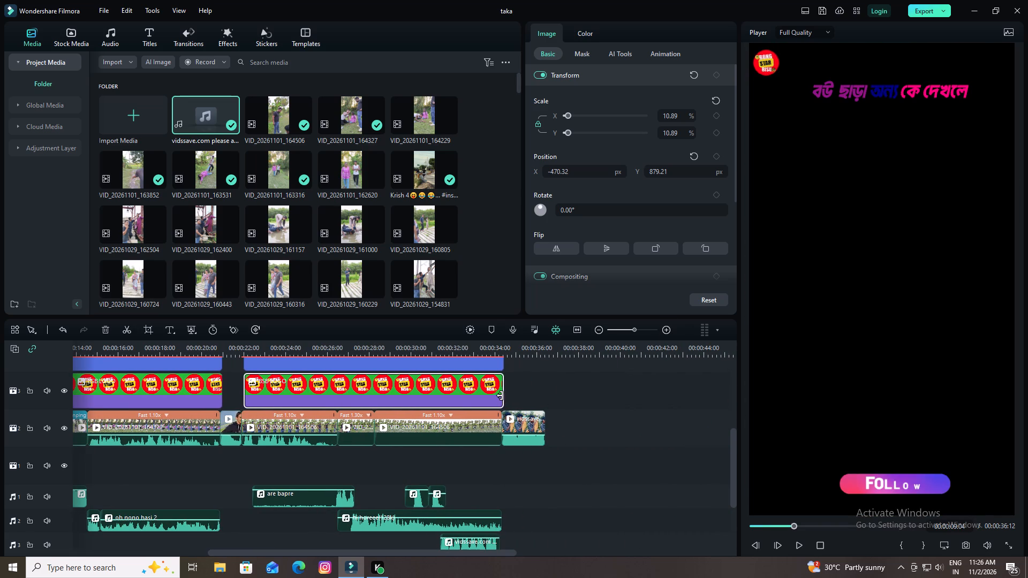
left_click(502, 394)
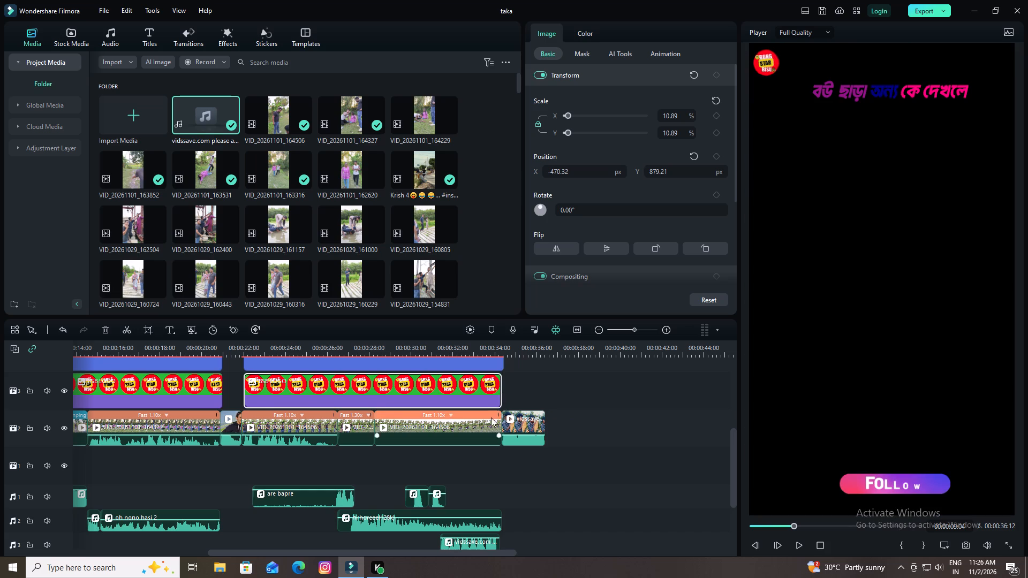
scroll(491, 417, "up", 2)
left_click(502, 414)
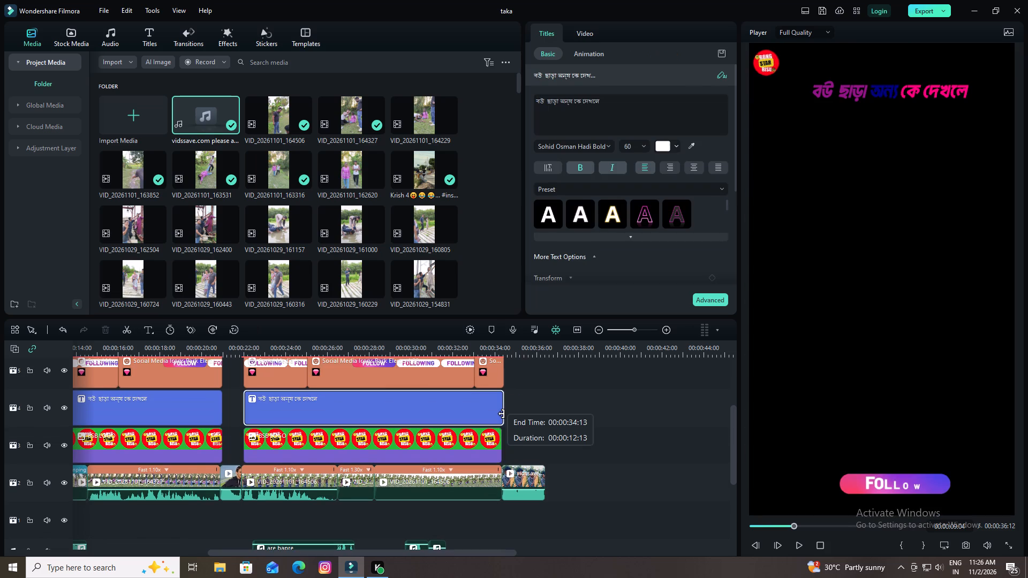
scroll(501, 418, "up", 1)
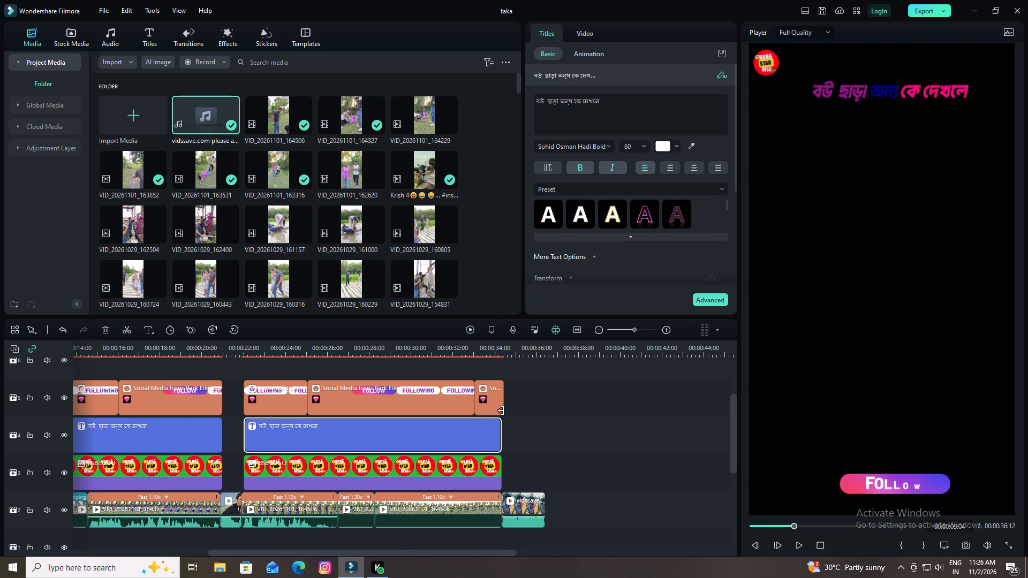
left_click(501, 408)
scroll(494, 469, "down", 1)
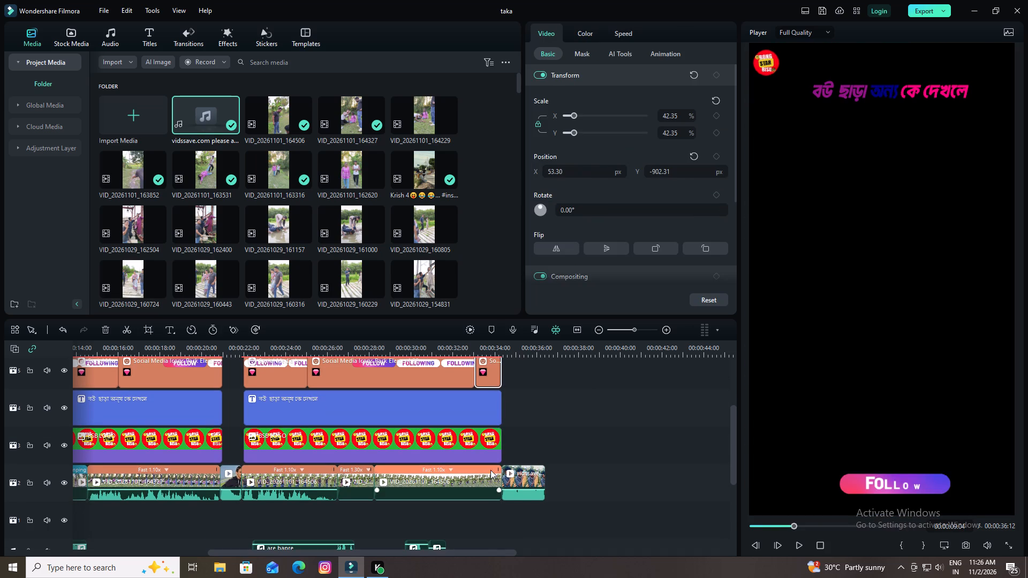
Trim the first section's logo, title and social media overlay ends to the end of the VID_20261101_164327 clip, at about 00:00:20:26.
left_click(219, 447)
left_click(219, 447)
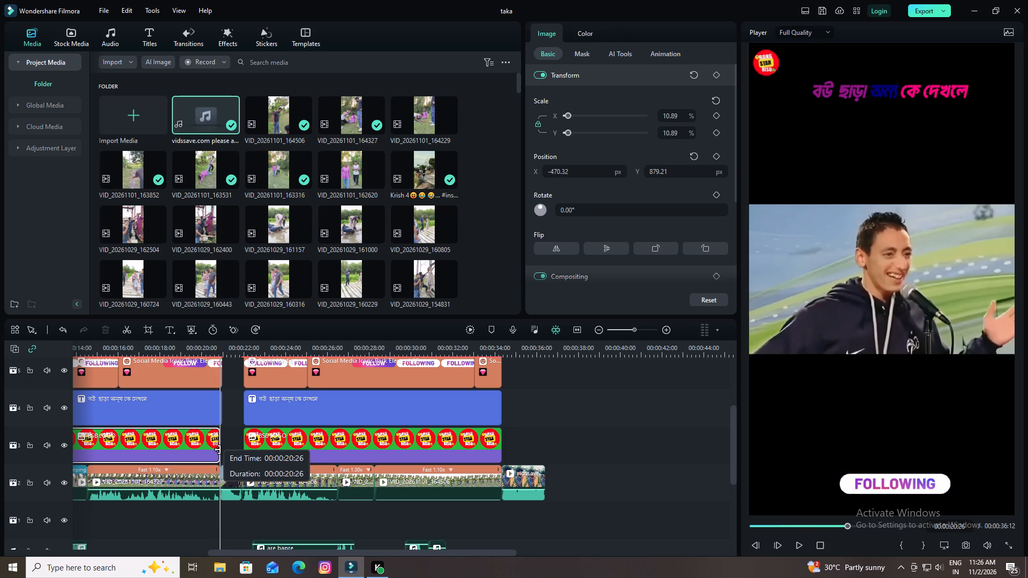
scroll(218, 452, "up", 1)
left_click(218, 442)
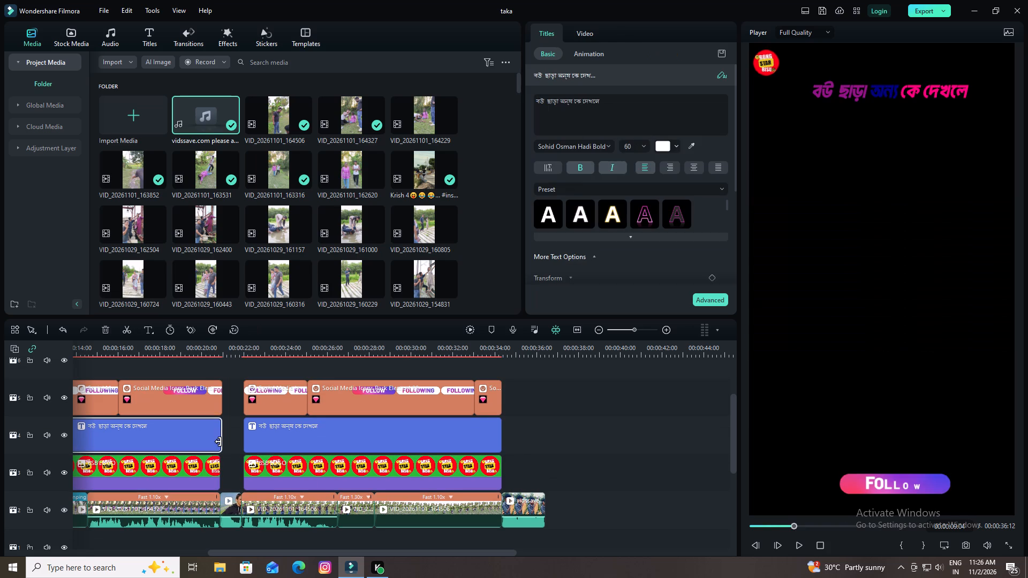
left_click(220, 441)
left_click(217, 399)
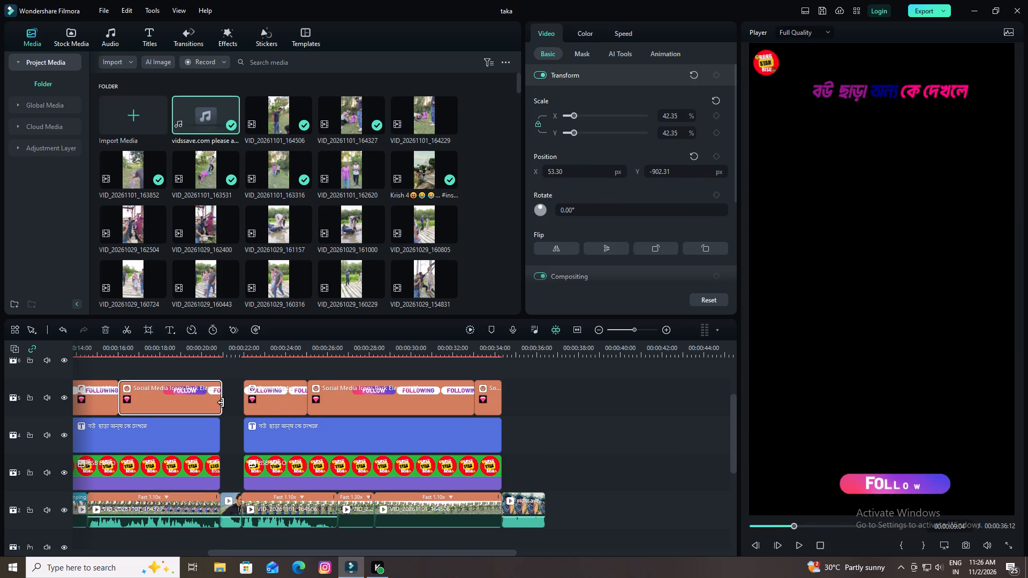
left_click_drag(221, 404, 216, 406)
scroll(328, 503, "down", 1)
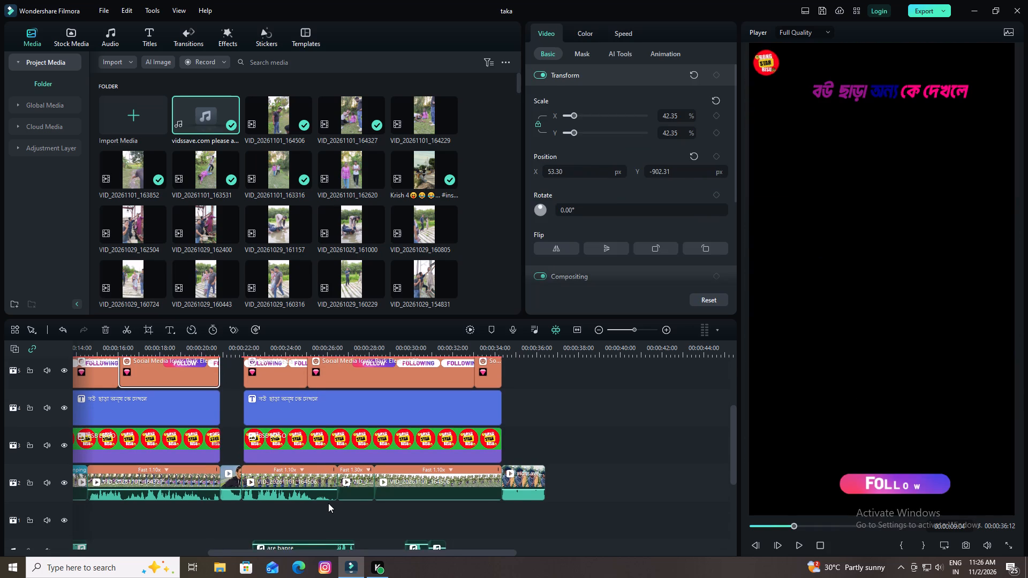
Review the frame at about 00:00:08:16 and examine the video and audio tracks around the first cut.
scroll(328, 503, "down", 3)
scroll(328, 503, "up", 2)
scroll(332, 529, "down", 1)
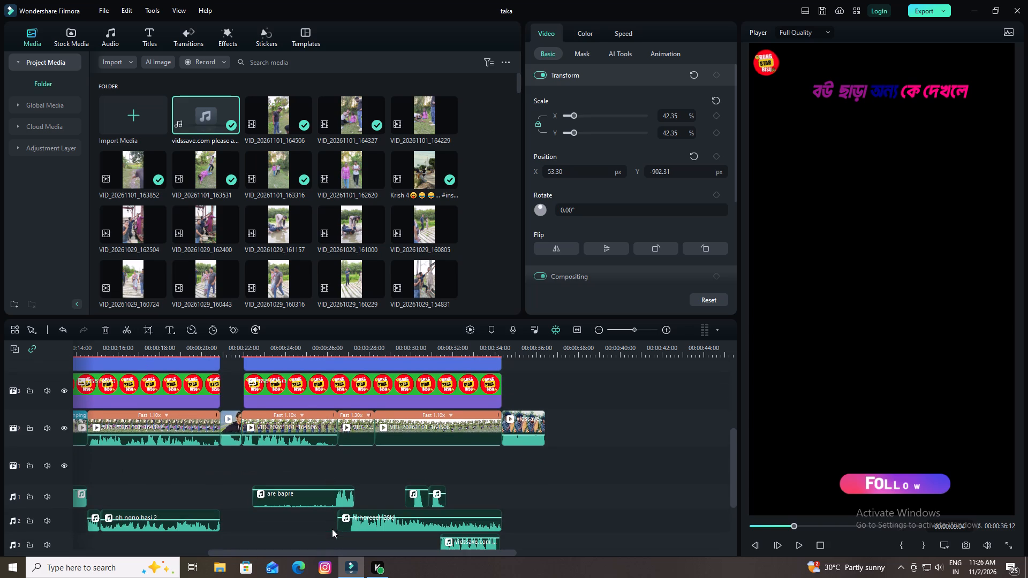
left_click_drag(336, 552, 70, 569)
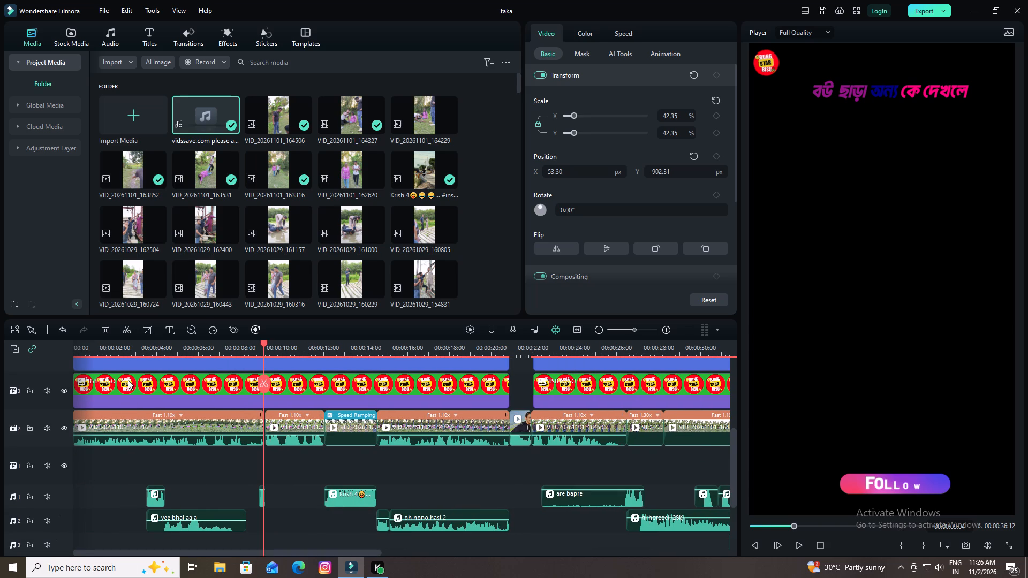
left_click_drag(263, 345, 259, 345)
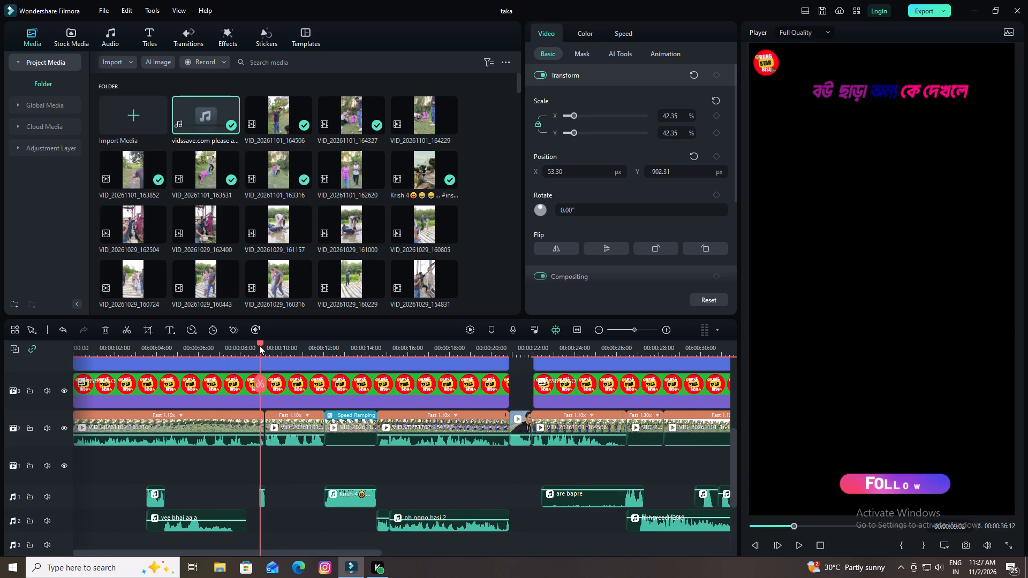
left_click_drag(259, 345, 252, 348)
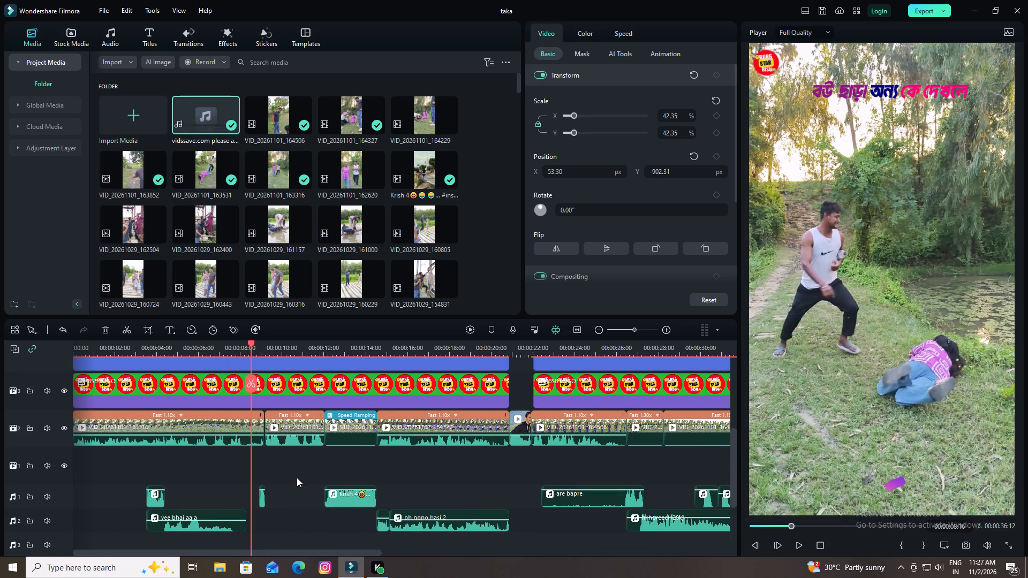
scroll(296, 471, "down", 2)
scroll(296, 471, "up", 1)
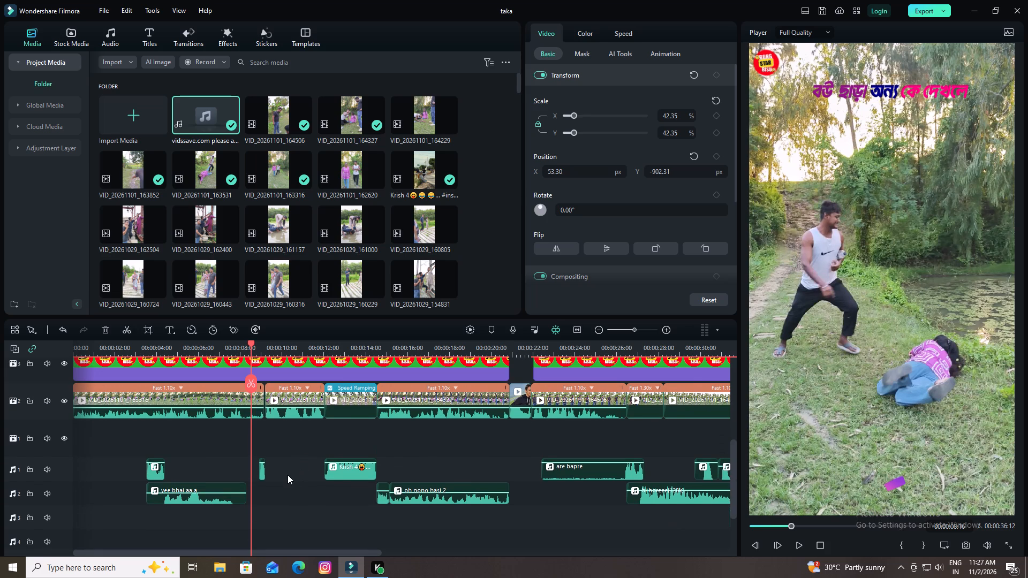
scroll(288, 475, "down", 1)
scroll(286, 474, "up", 1)
scroll(290, 472, "down", 1)
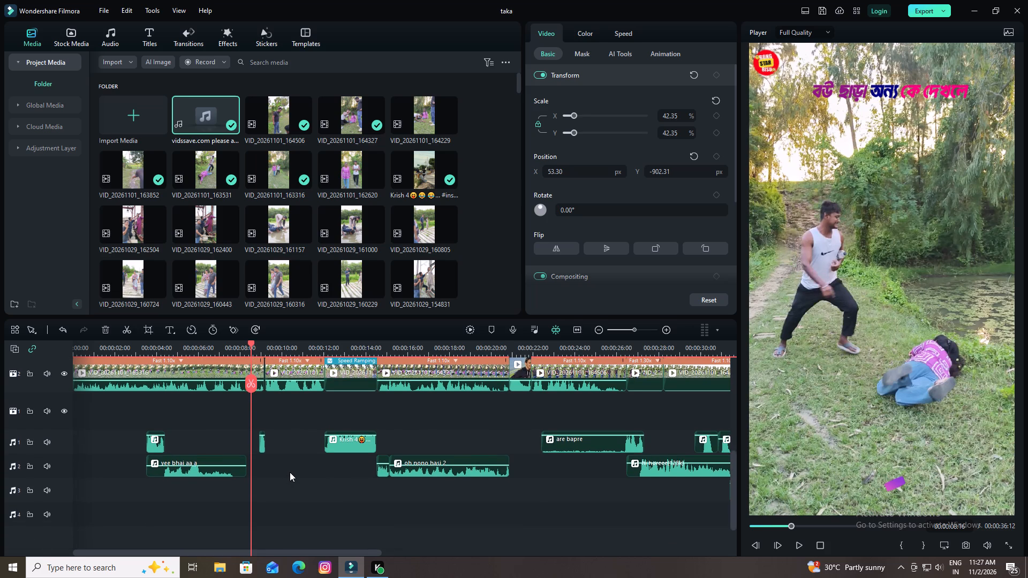
scroll(290, 472, "up", 1)
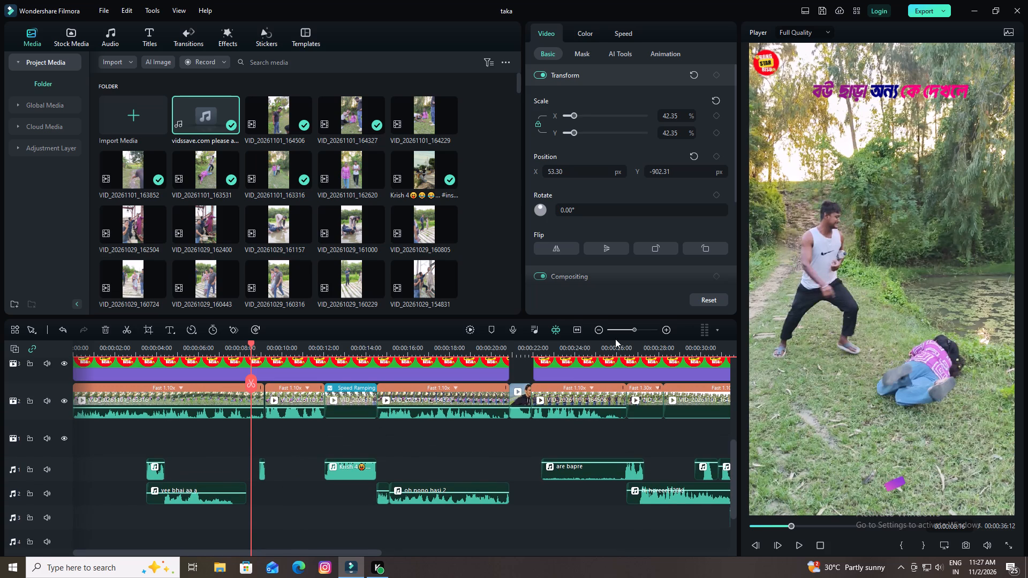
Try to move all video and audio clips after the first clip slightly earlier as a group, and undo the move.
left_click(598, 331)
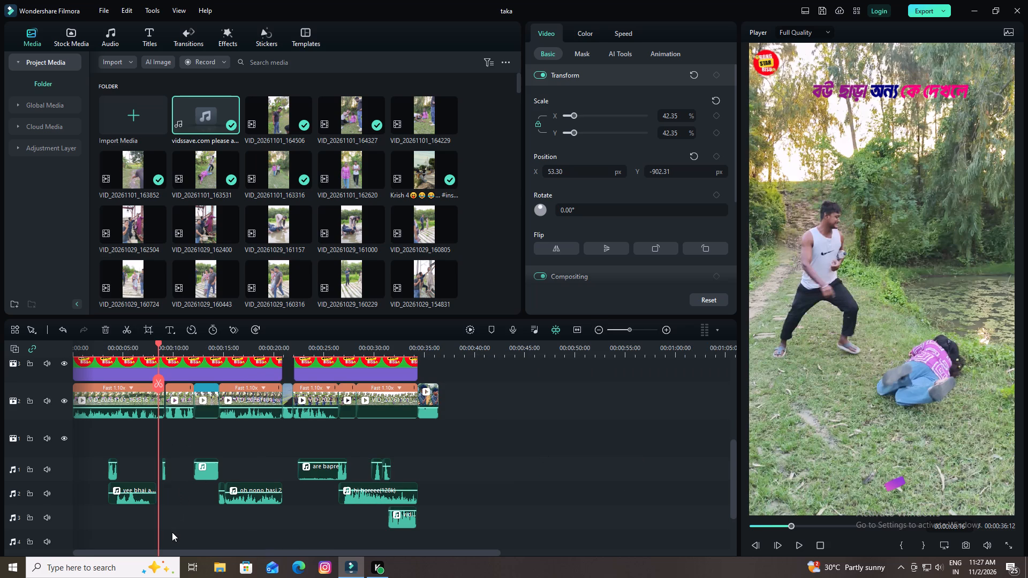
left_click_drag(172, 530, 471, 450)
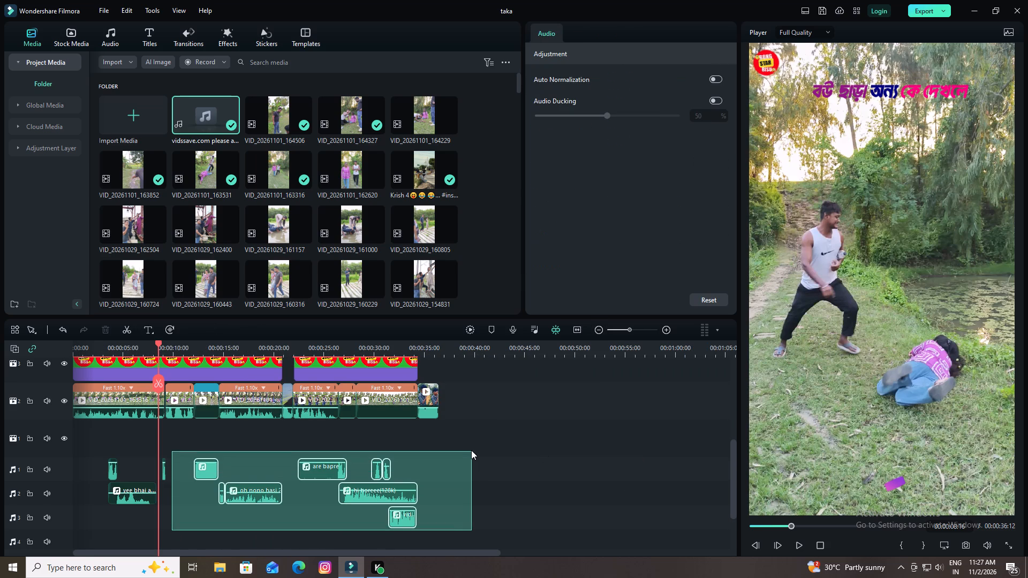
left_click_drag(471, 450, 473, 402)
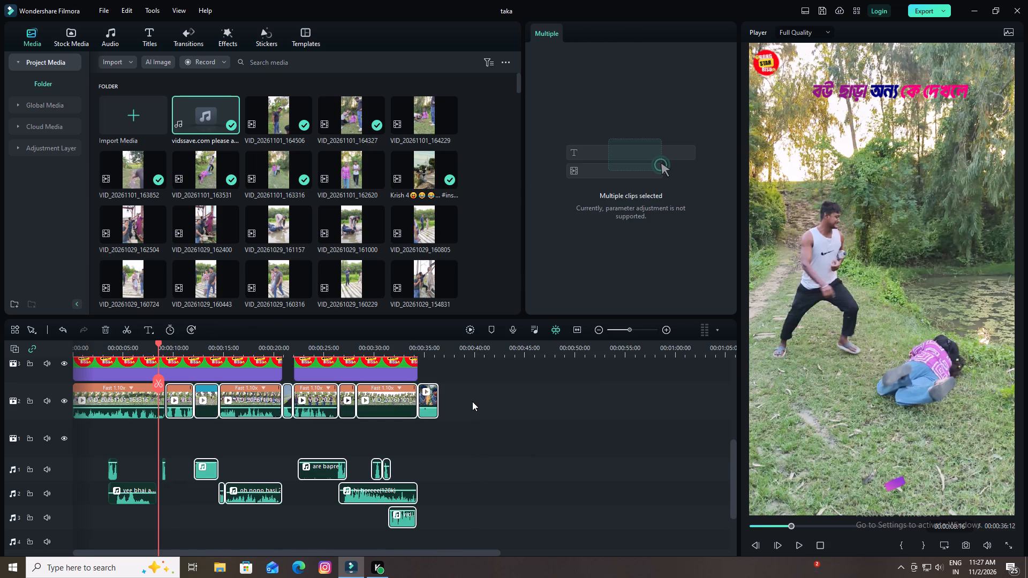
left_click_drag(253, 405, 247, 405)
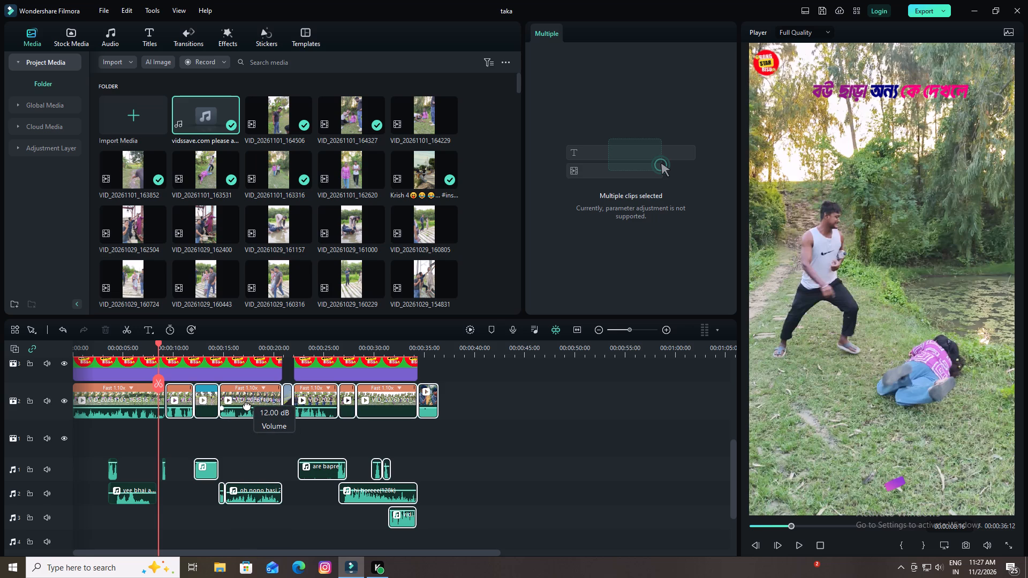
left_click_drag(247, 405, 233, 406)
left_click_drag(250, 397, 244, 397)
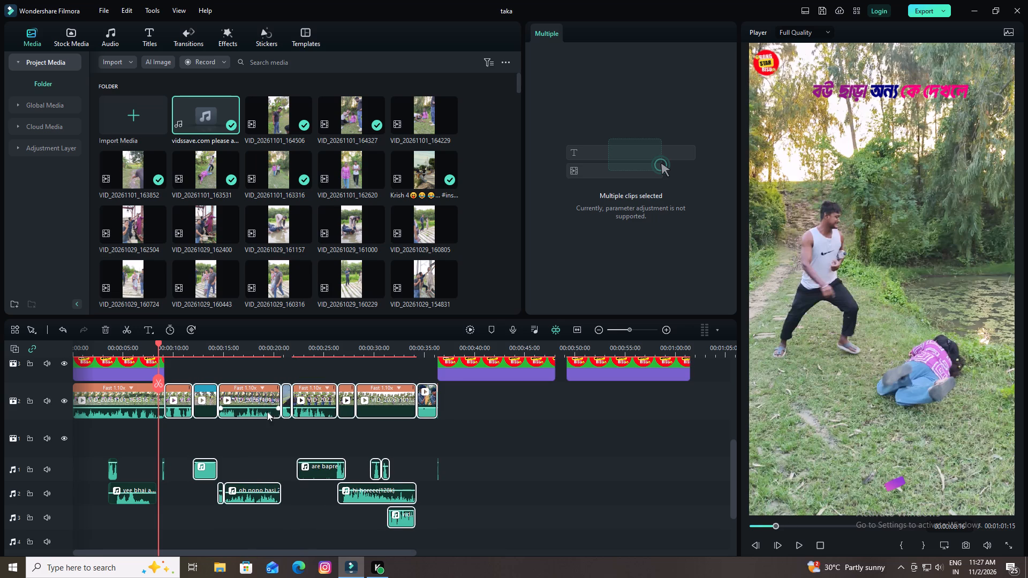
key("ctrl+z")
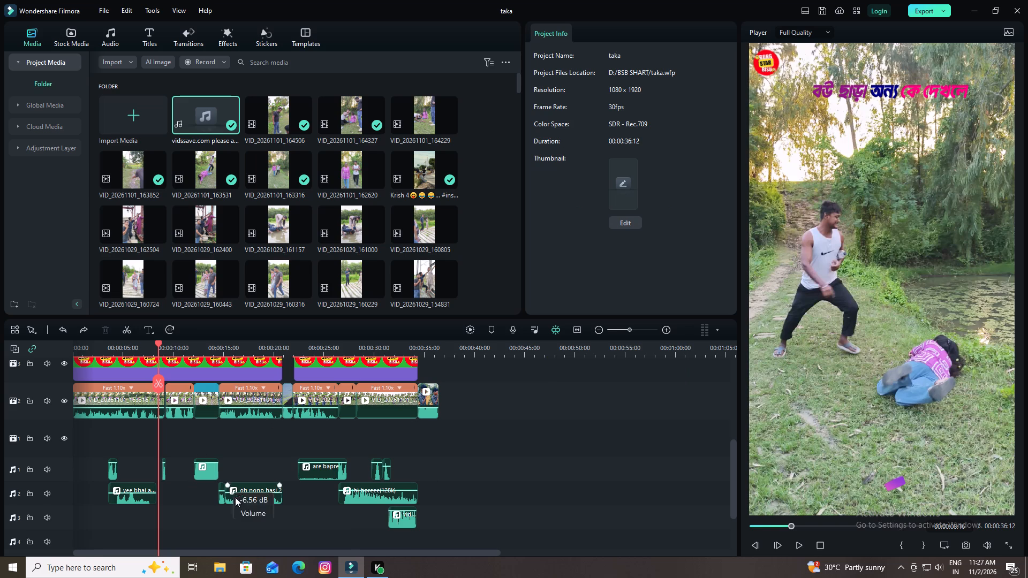
Move all video clips after the first clip and the audio clips from the Krish clip onward two frames earlier to close the gap, and preview the cut.
scroll(278, 524, "up", 1)
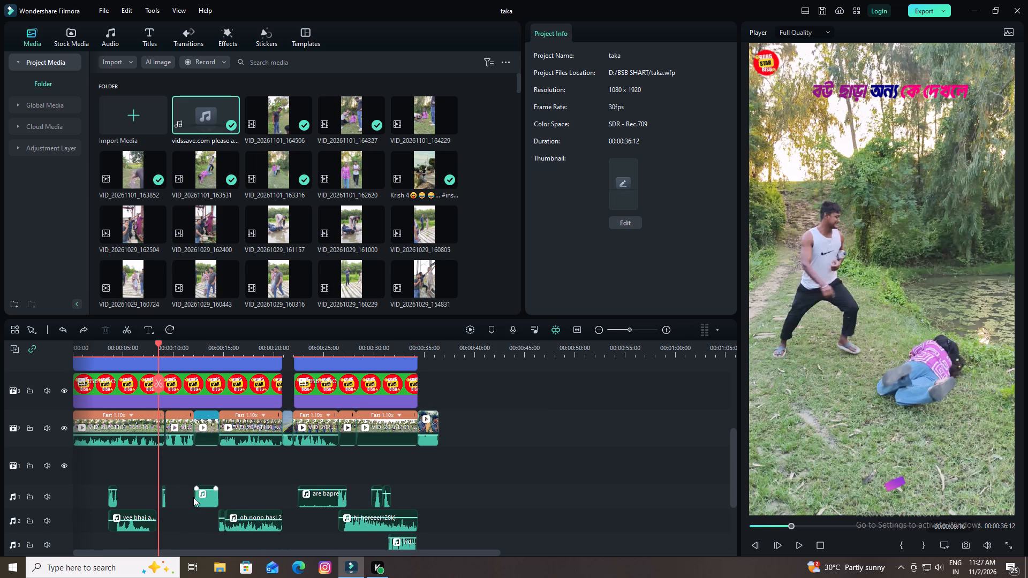
scroll(195, 485, "down", 1)
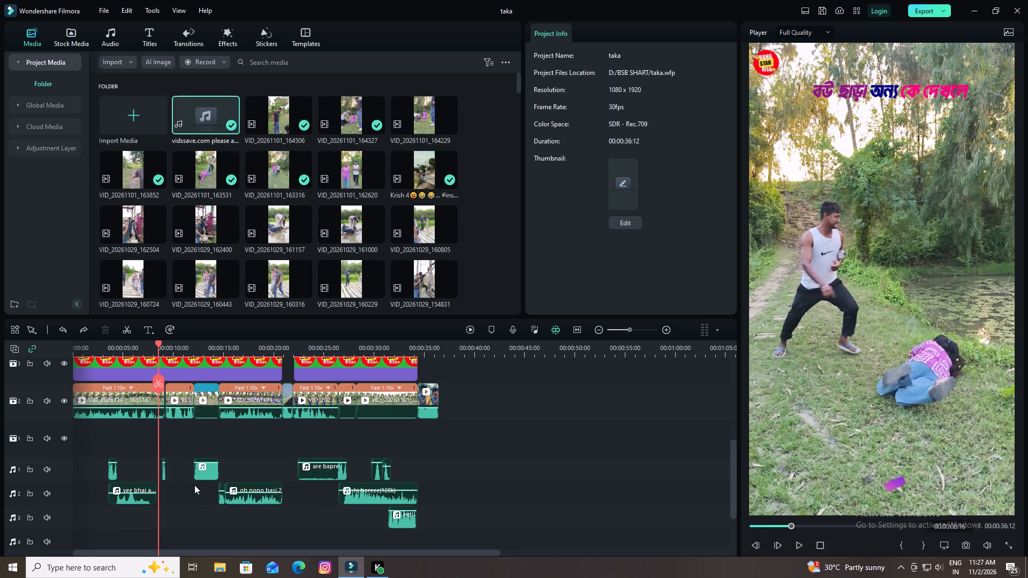
left_click(178, 402, "ctrl")
left_click(207, 399, "ctrl")
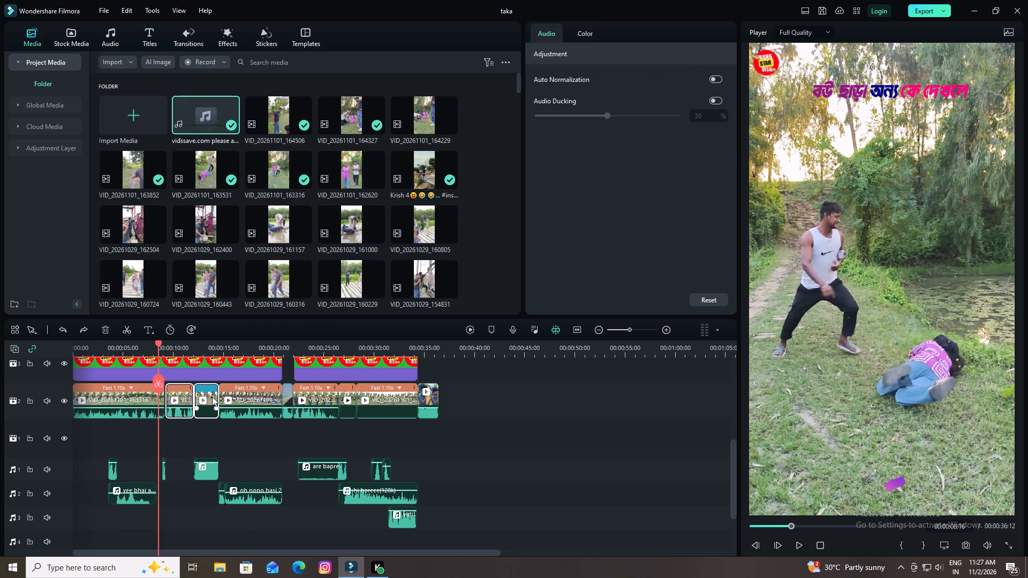
left_click(245, 394, "ctrl")
left_click(287, 397, "ctrl")
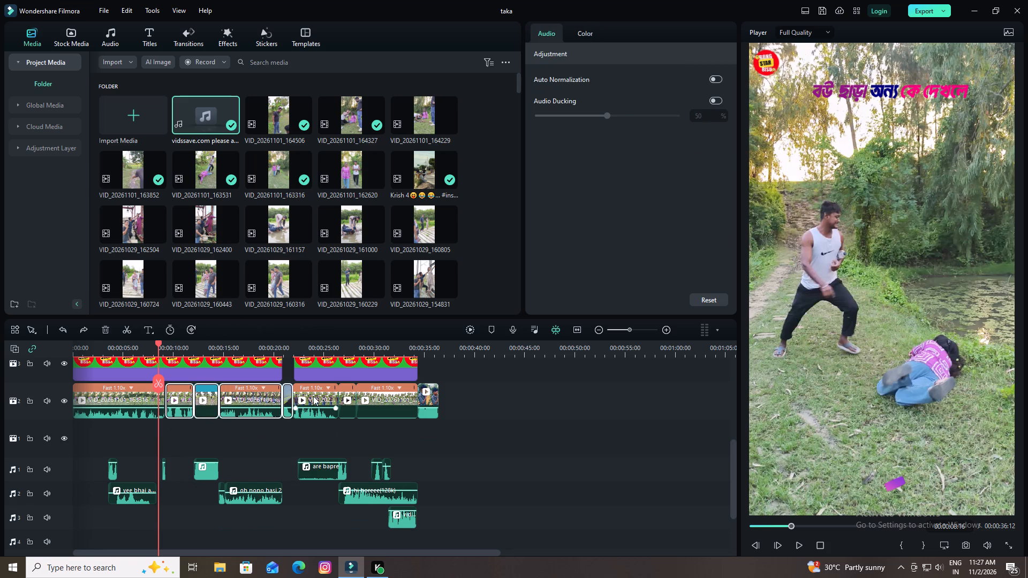
left_click(313, 396, "ctrl")
left_click(345, 395, "ctrl")
left_click(376, 392, "ctrl")
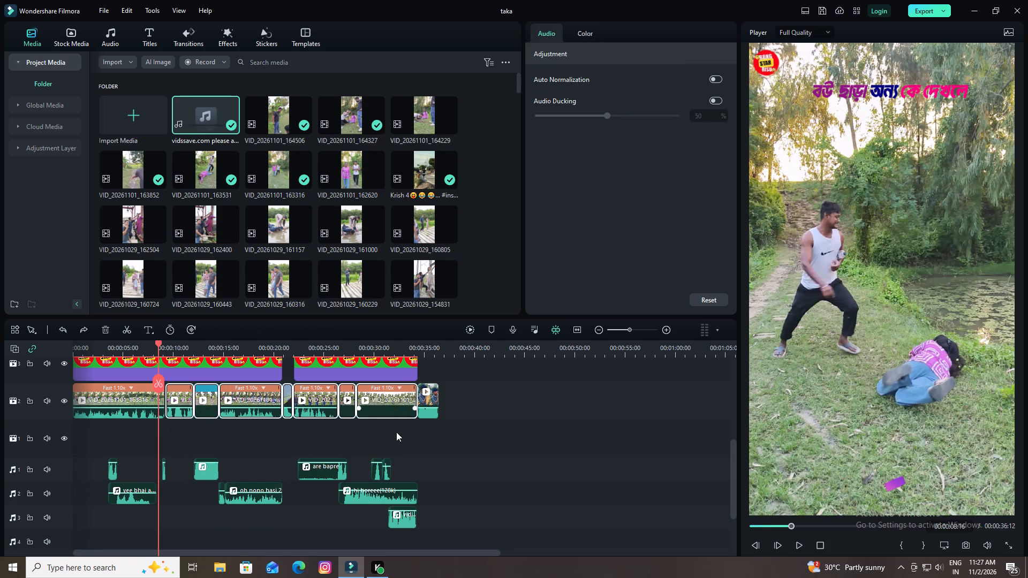
left_click(428, 398, "ctrl")
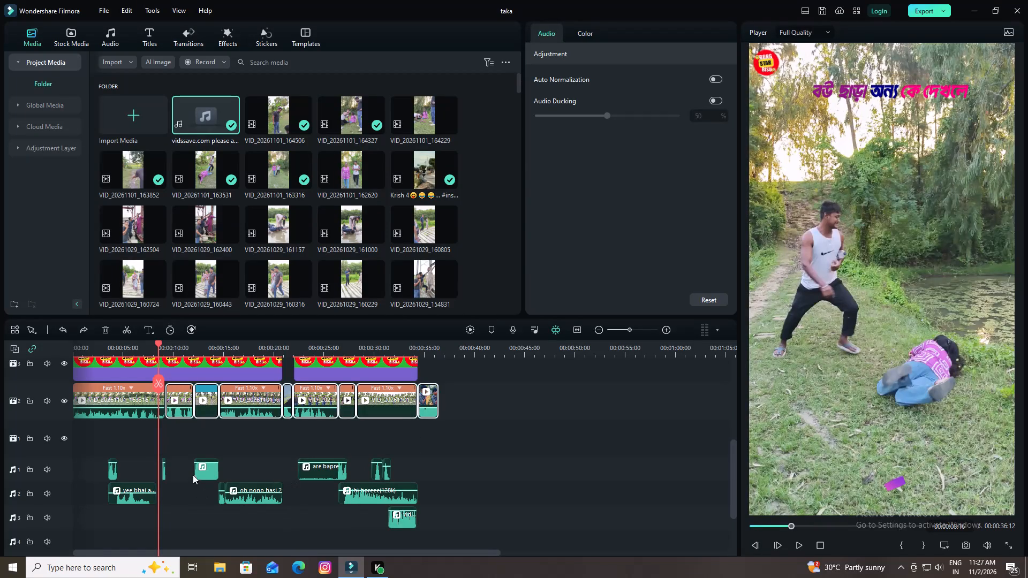
left_click(205, 470, "ctrl")
left_click(220, 499, "ctrl")
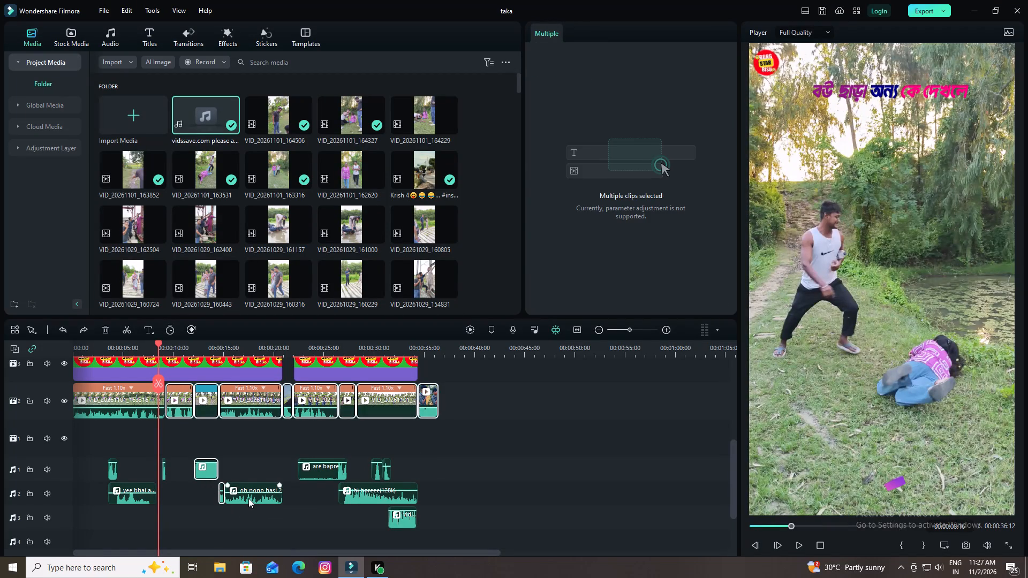
left_click(248, 498, "ctrl")
left_click(315, 470, "ctrl")
left_click(379, 476, "ctrl")
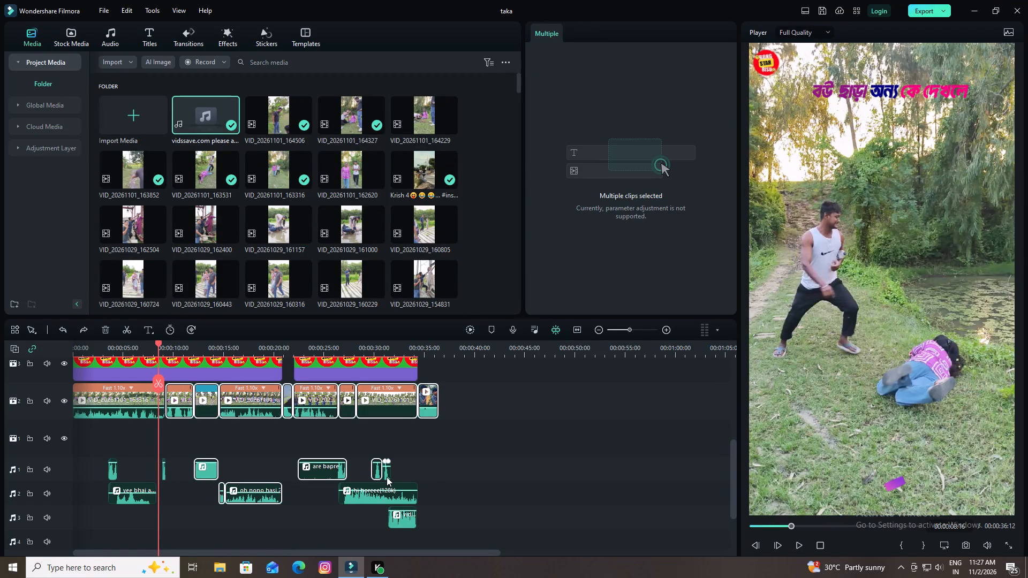
left_click(387, 477, "ctrl")
left_click(381, 497, "ctrl")
left_click(395, 520, "ctrl")
left_click_drag(393, 410, 387, 410)
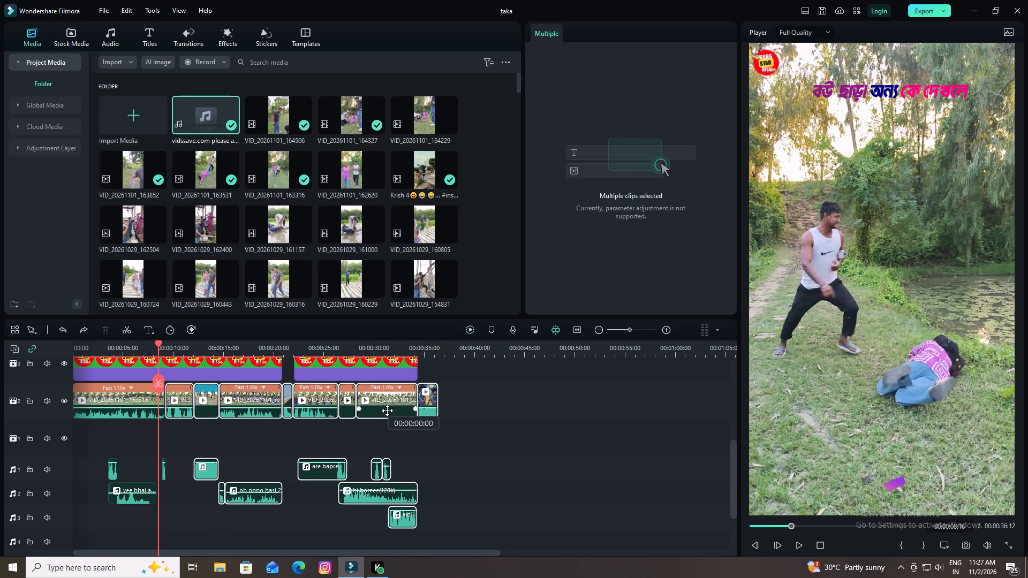
left_click_drag(387, 410, 390, 412)
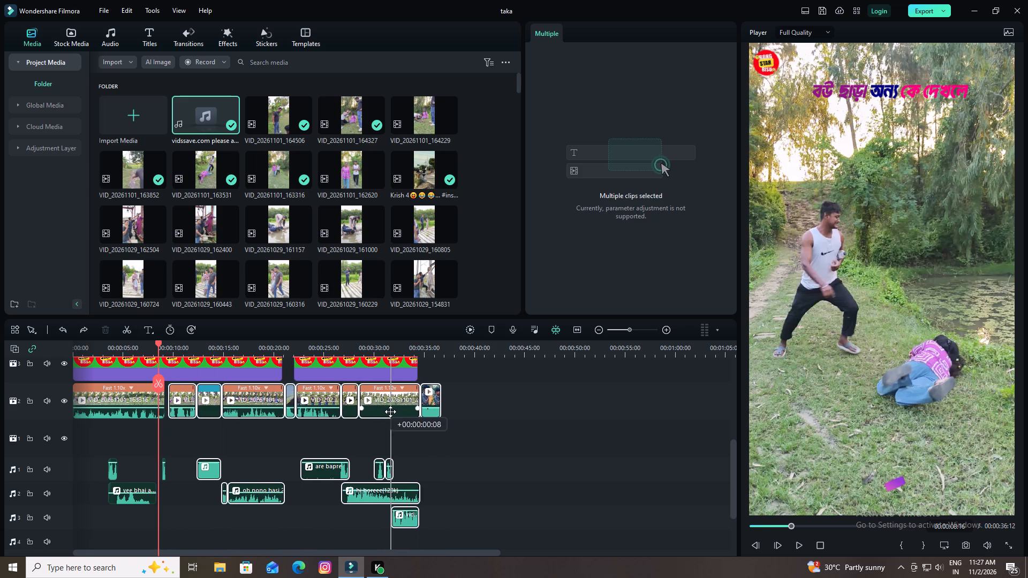
left_click_drag(390, 412, 387, 413)
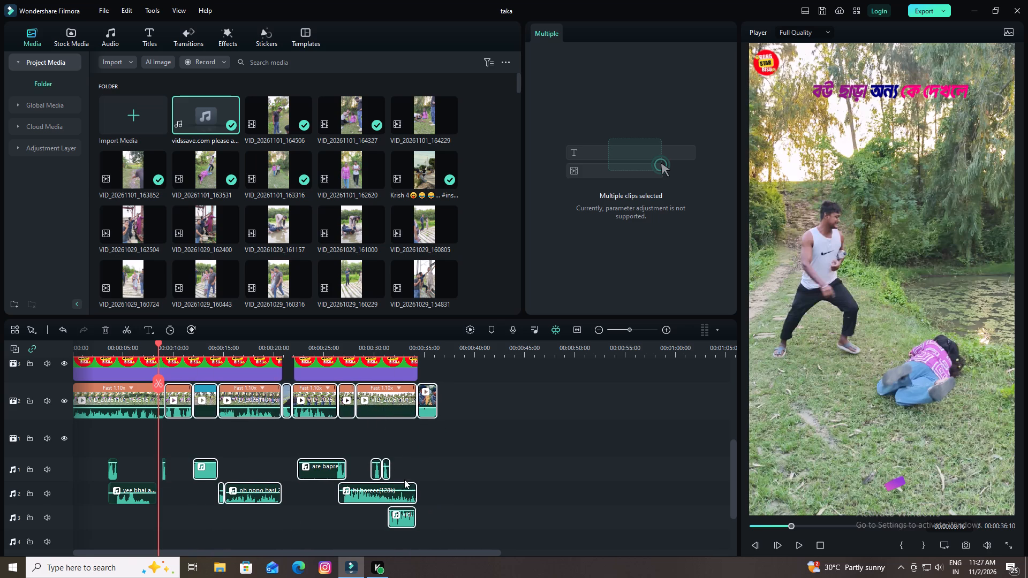
left_click(508, 448)
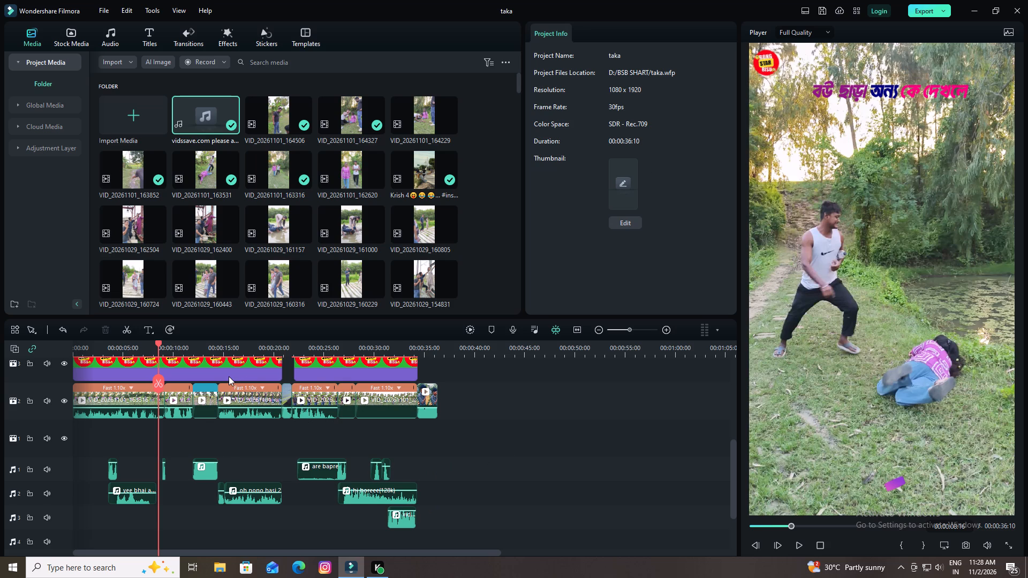
key("space")
key("space")
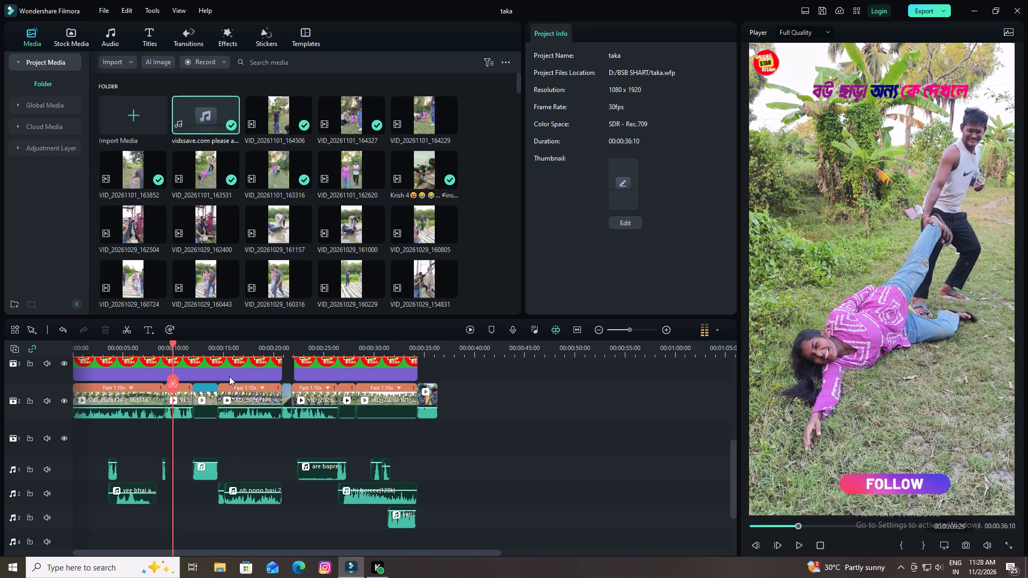
Trim the ends of the first section's logo, title and last social media overlay to the end of the VID_20261101_164327 clip.
scroll(455, 458, "up", 2)
left_click(664, 328)
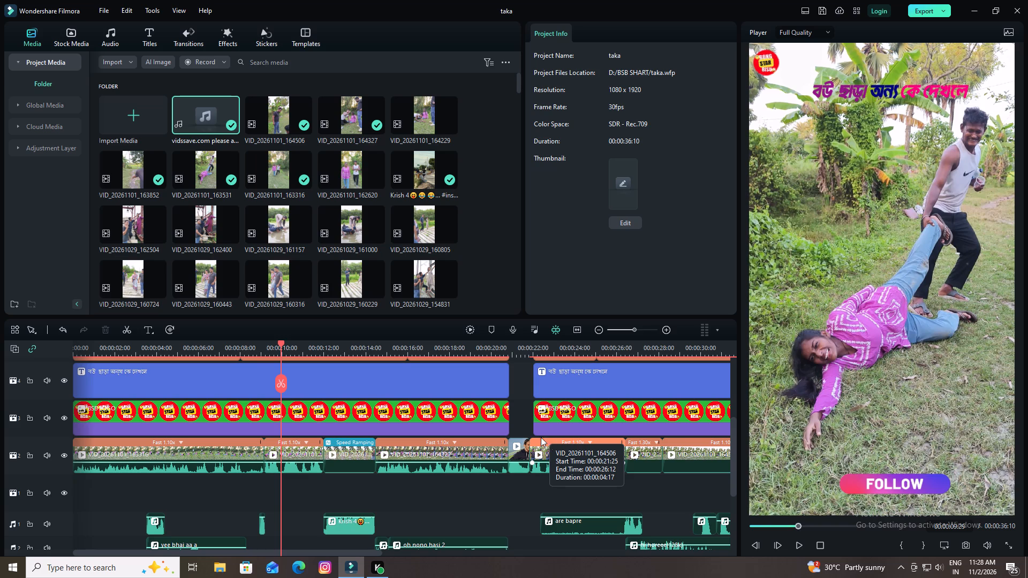
left_click(507, 424)
left_click(508, 423)
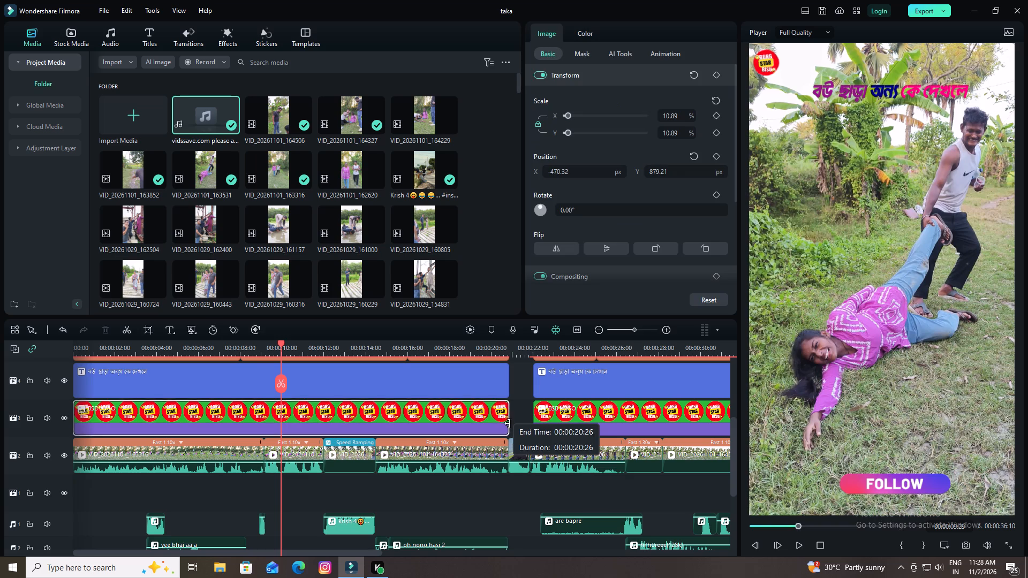
left_click(508, 390)
scroll(507, 392, "up", 1)
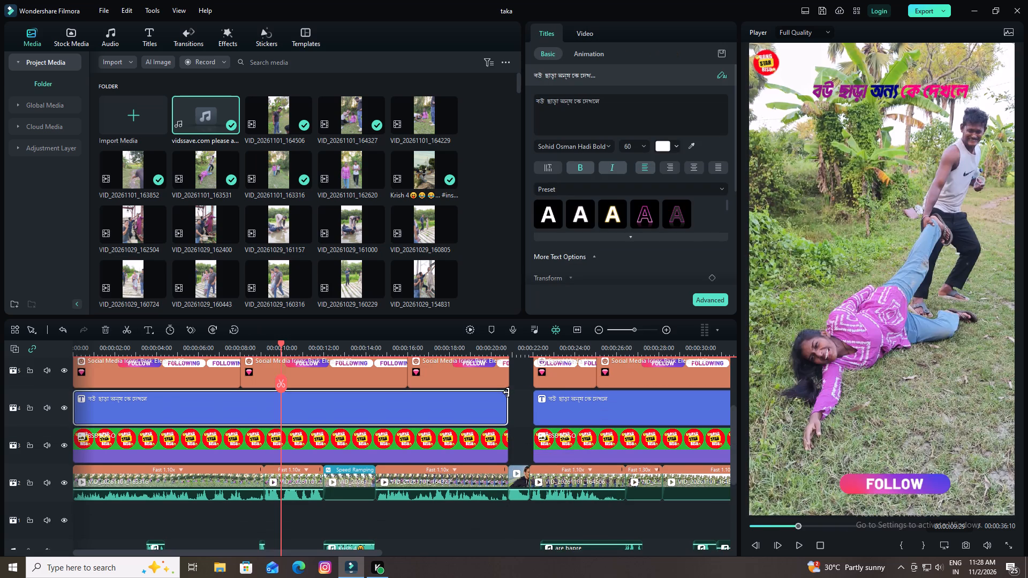
scroll(507, 392, "up", 1)
left_click(508, 393)
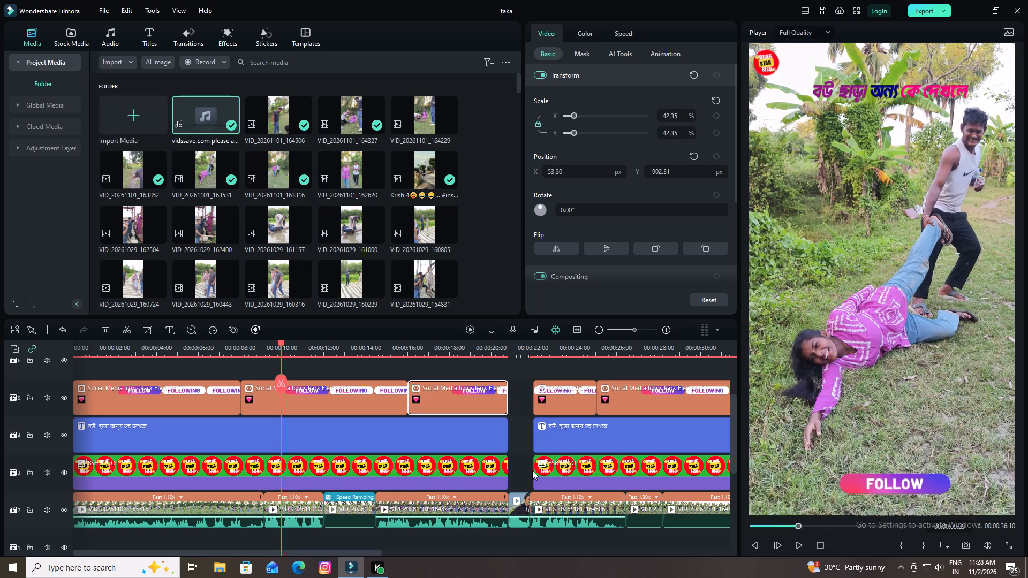
Extend the starts of the second section's logo, title and first social media overlay back to the VID_20261101_164506 clip's start at 00:00:21:25.
left_click(535, 470)
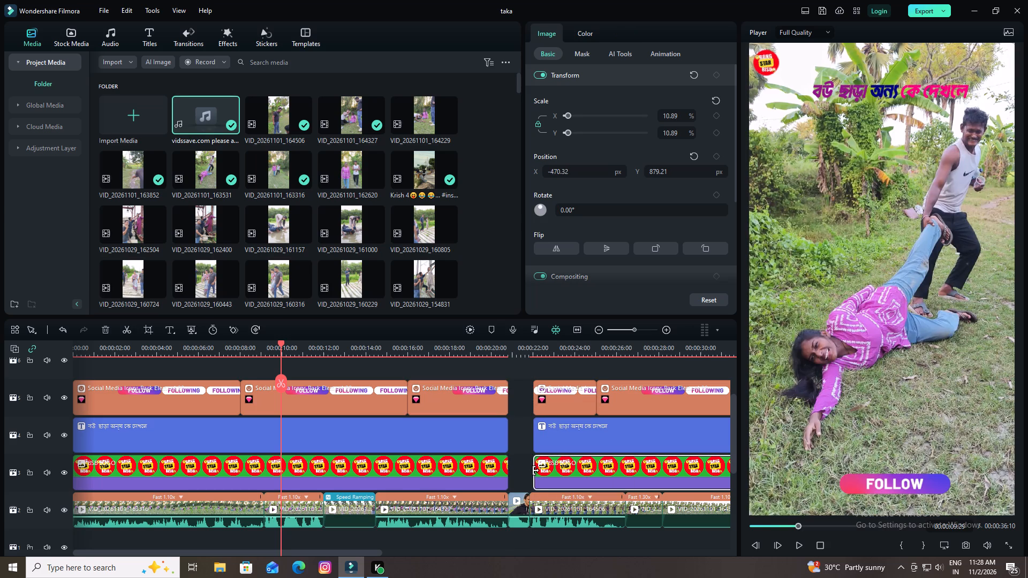
left_click(536, 470)
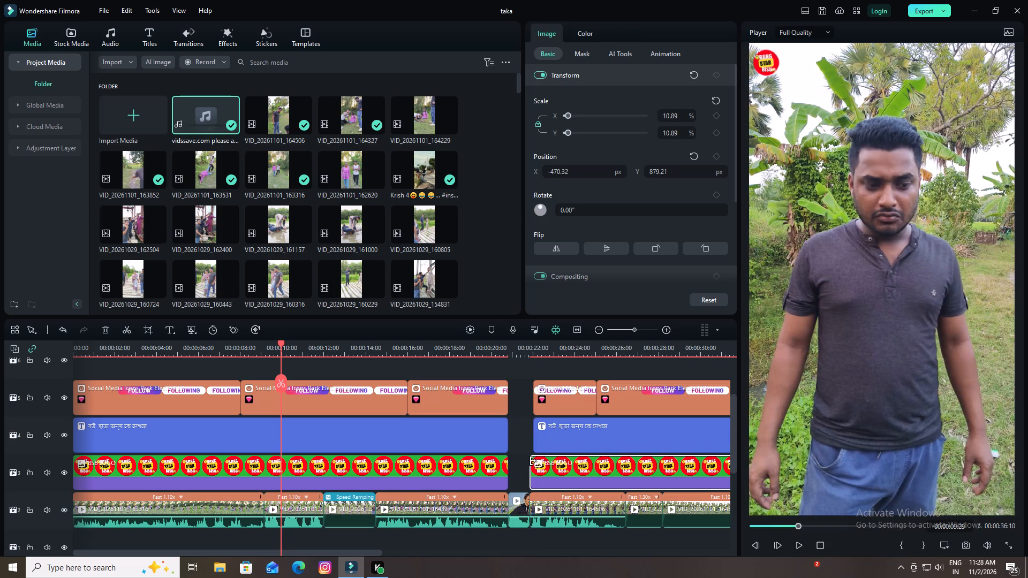
left_click(545, 438)
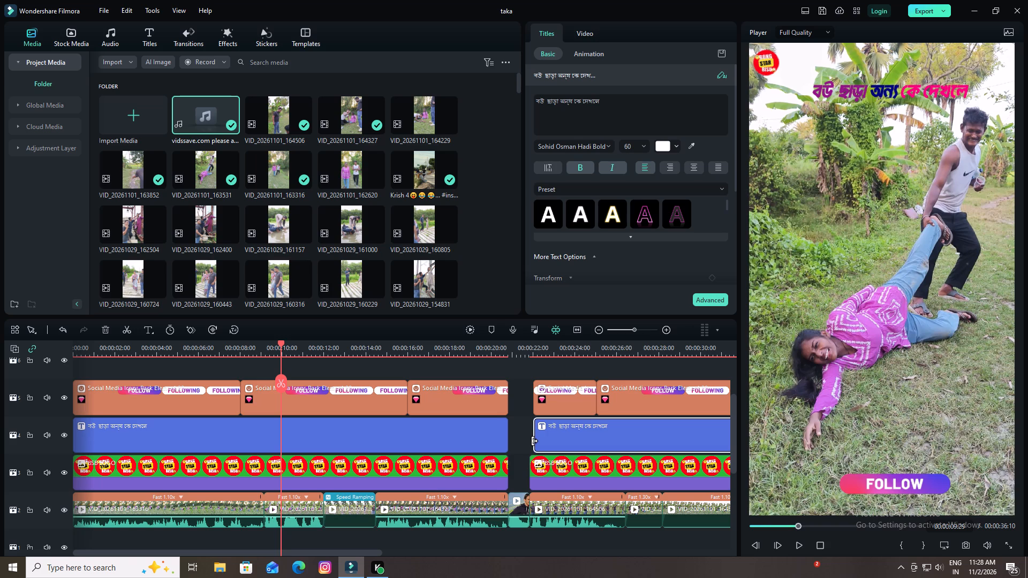
left_click(536, 440)
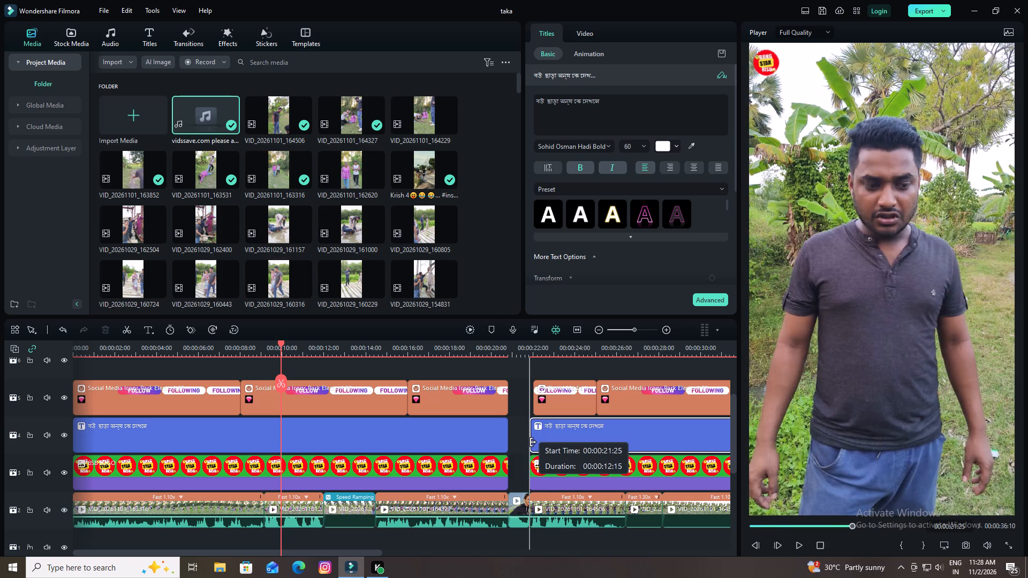
left_click(544, 410)
left_click(536, 408)
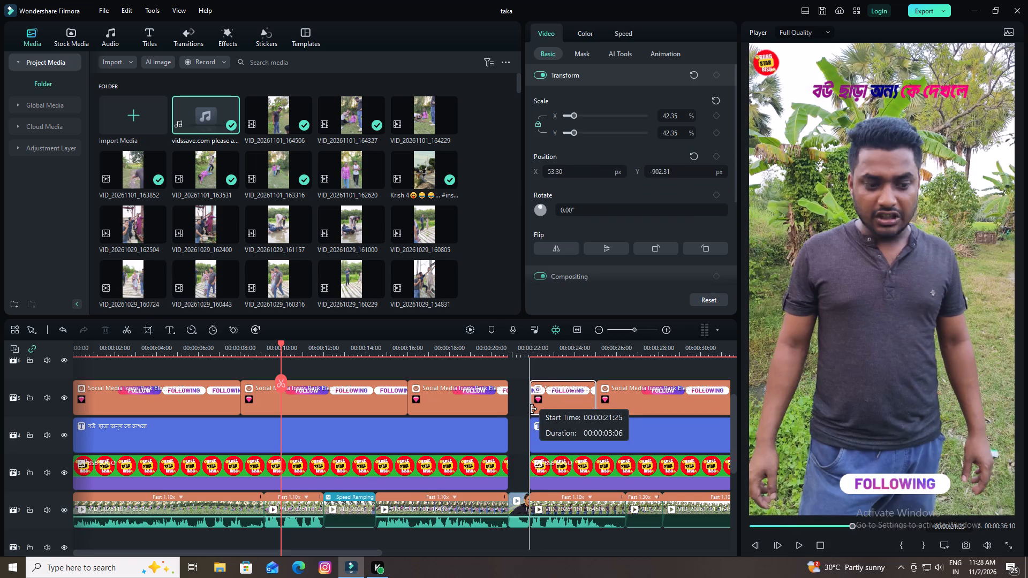
Check the alignment of the tracks at the end of the timeline and save the project.
scroll(430, 494, "down", 1)
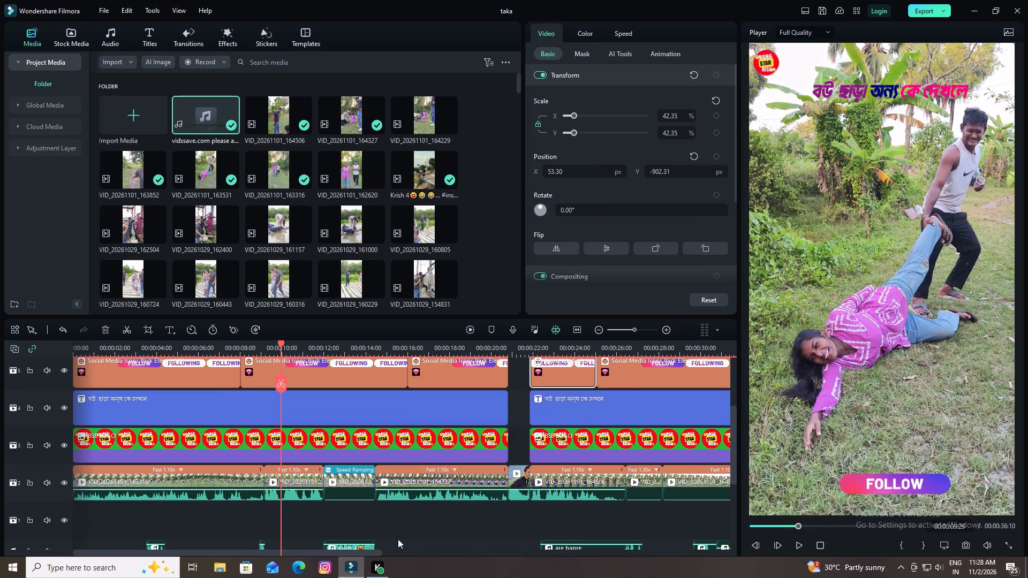
left_click_drag(373, 553, 504, 545)
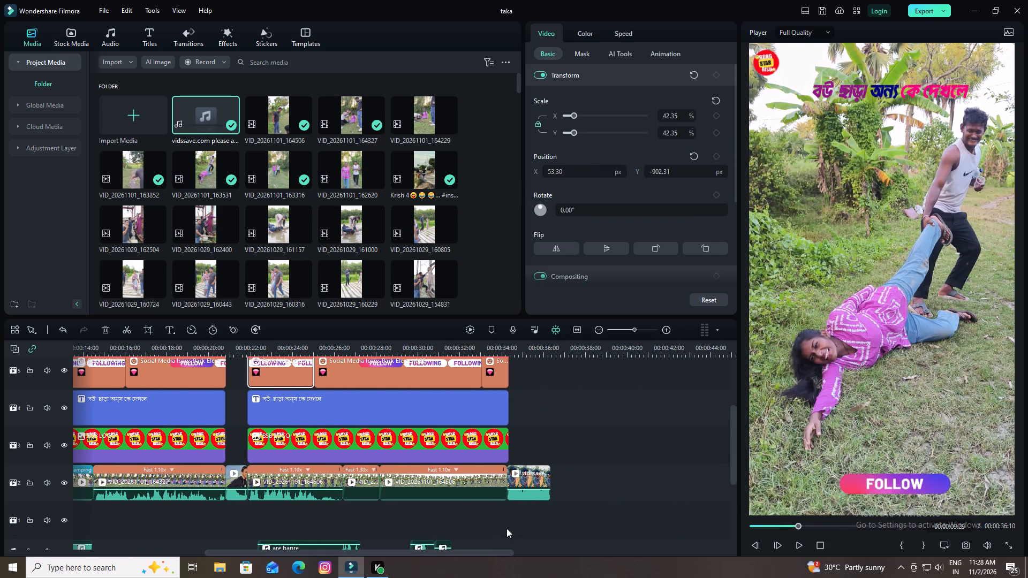
scroll(525, 447, "down", 1)
scroll(525, 447, "up", 2)
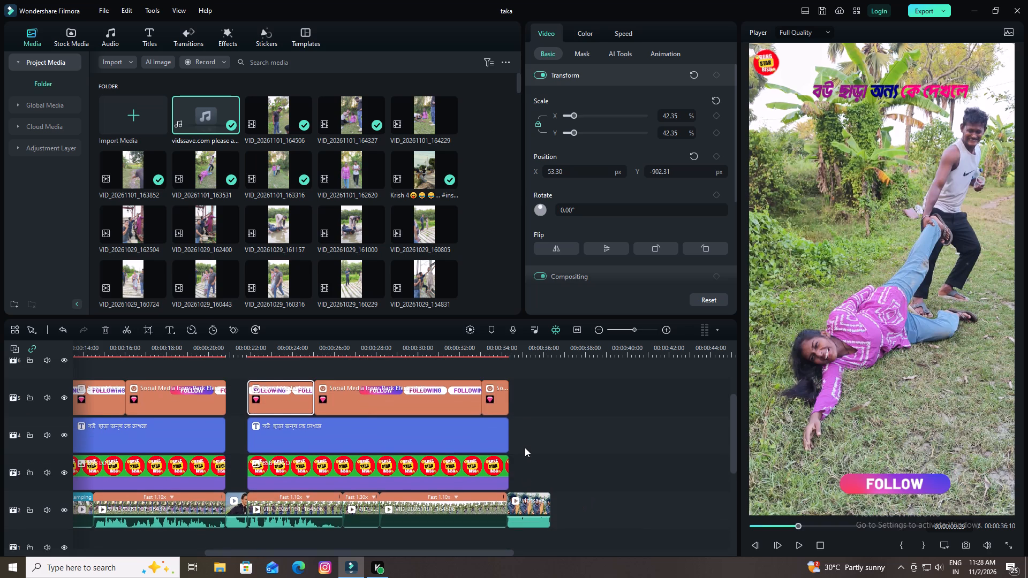
scroll(525, 447, "up", 1)
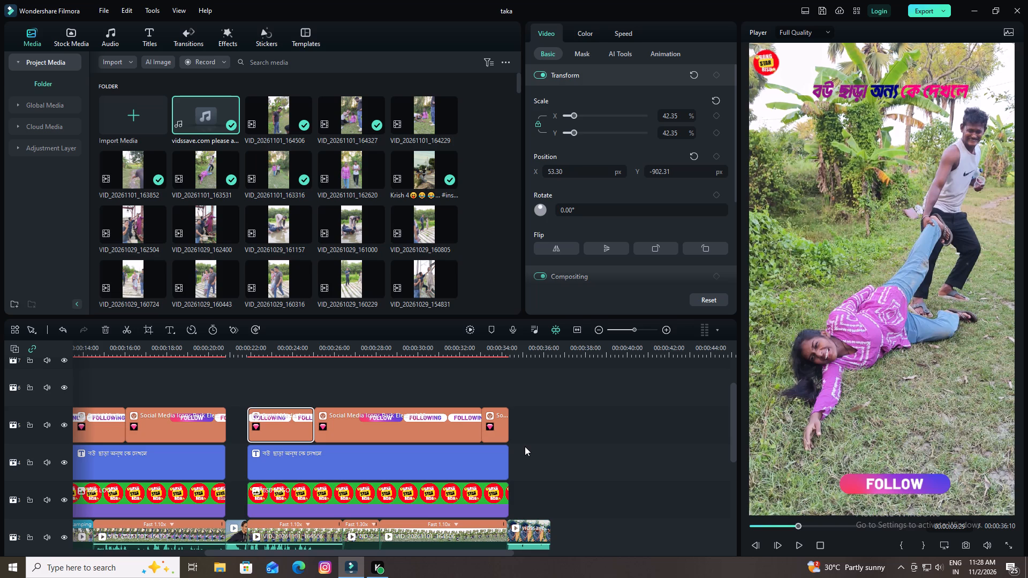
key("ctrl+s")
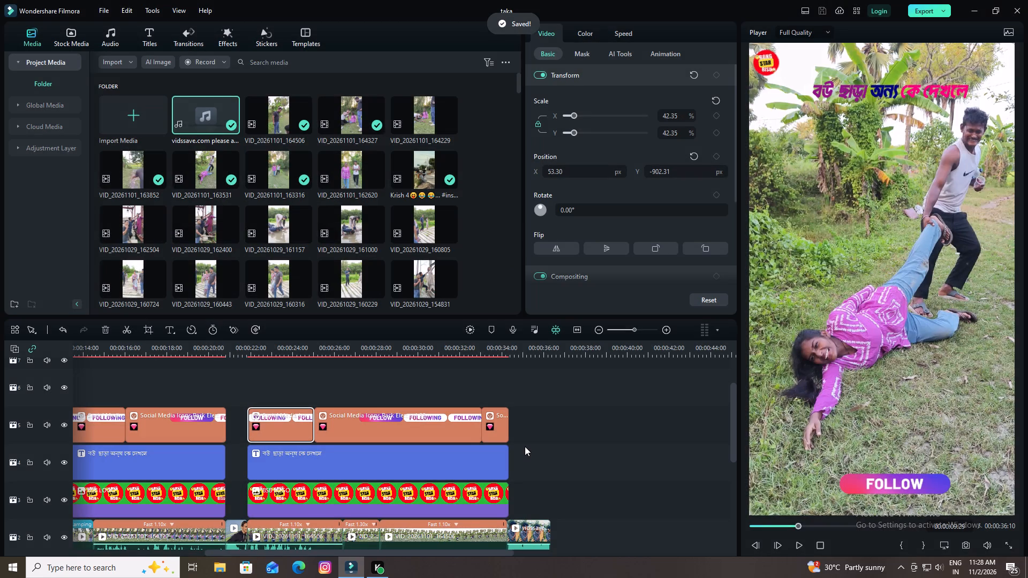
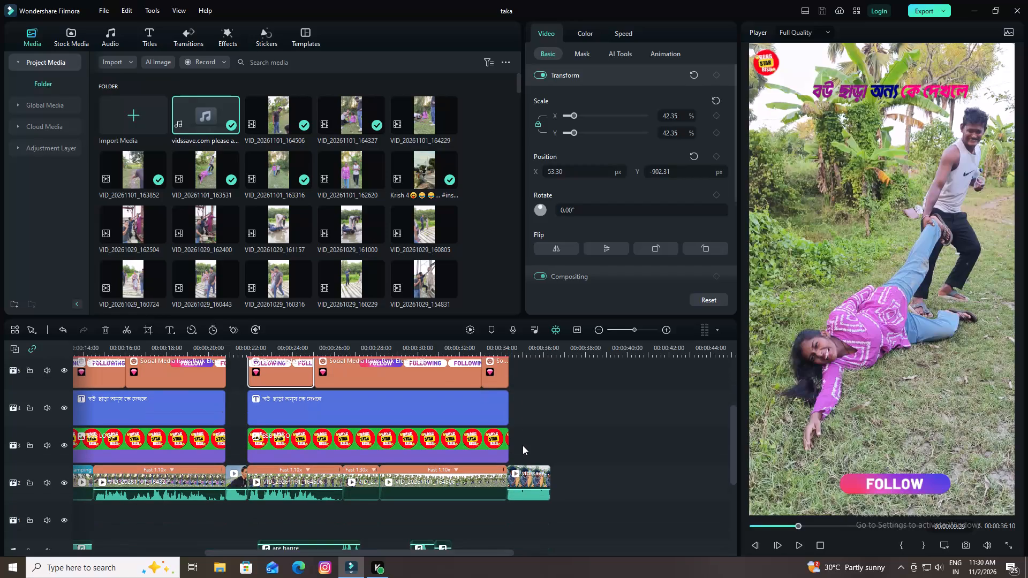
Play the whole video from the start of the timeline to check the edit, and save the project.
scroll(523, 445, "down", 2)
scroll(523, 445, "up", 1)
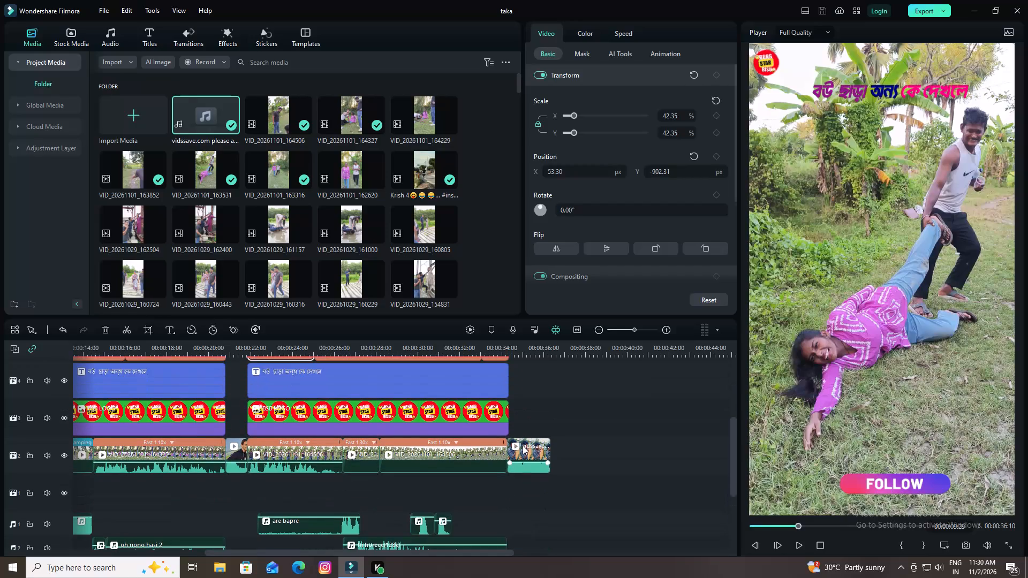
scroll(523, 445, "up", 1)
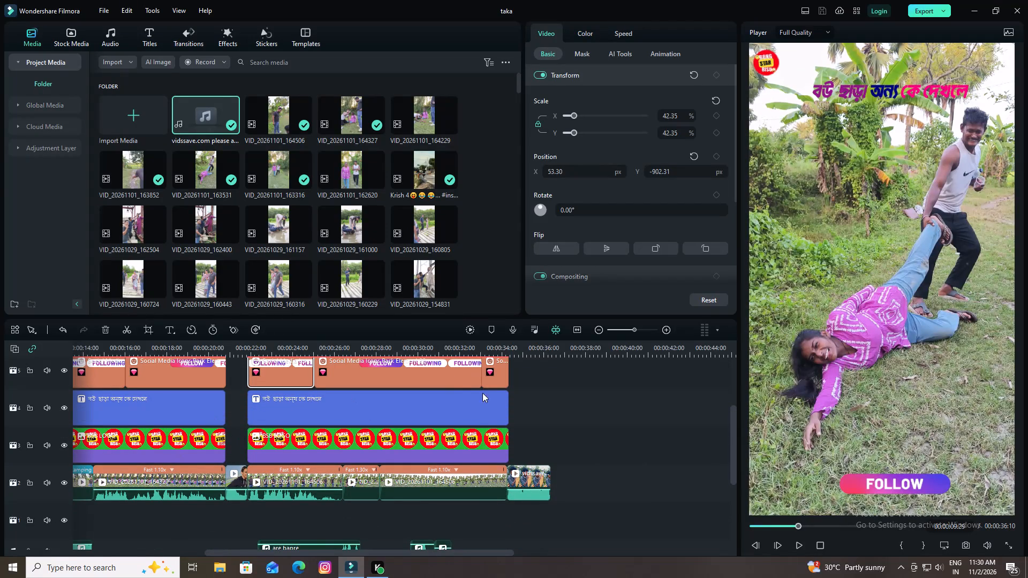
left_click_drag(444, 552, 254, 567)
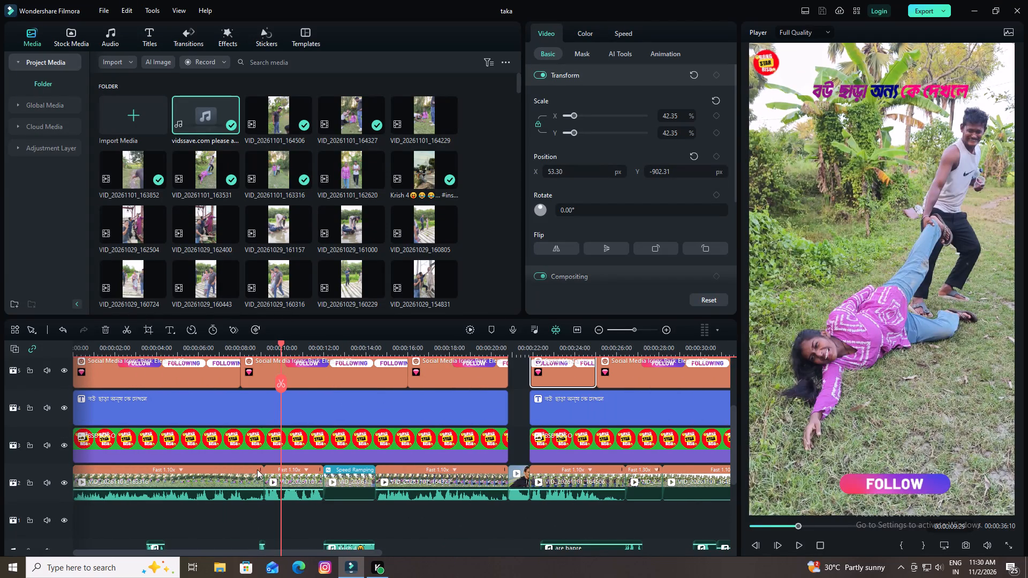
left_click_drag(279, 344, 0, 392)
key("space")
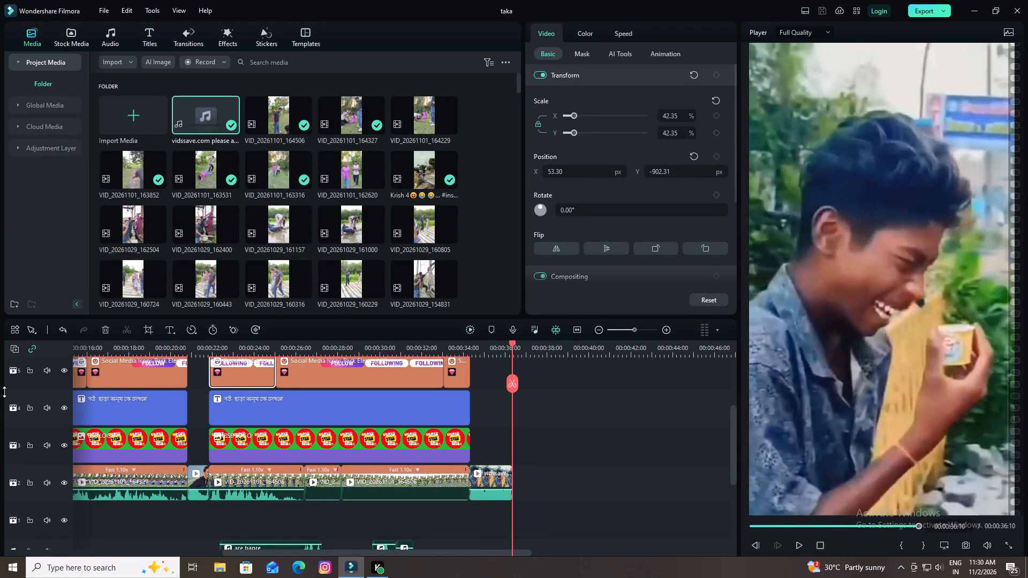
key("ctrl+s")
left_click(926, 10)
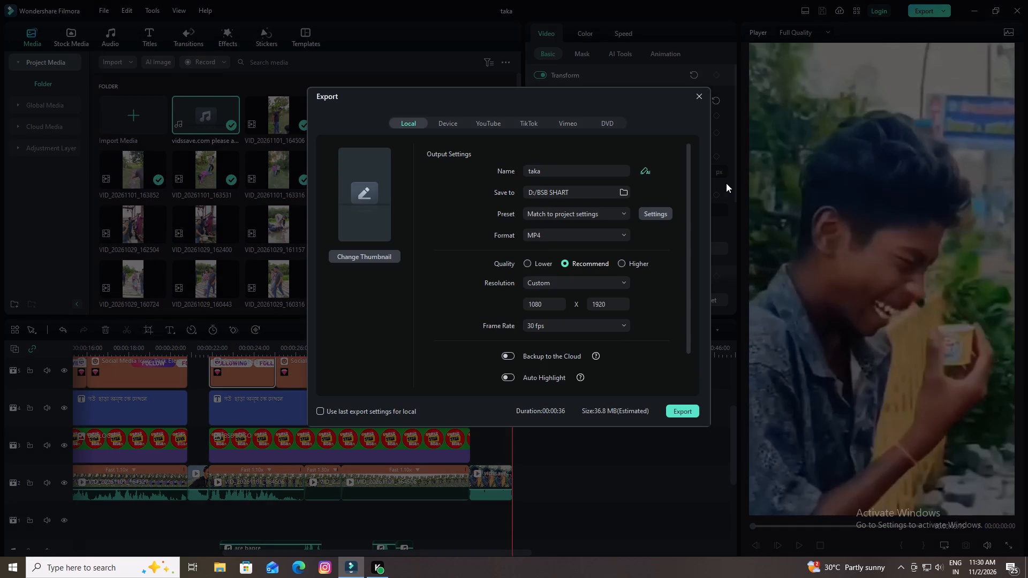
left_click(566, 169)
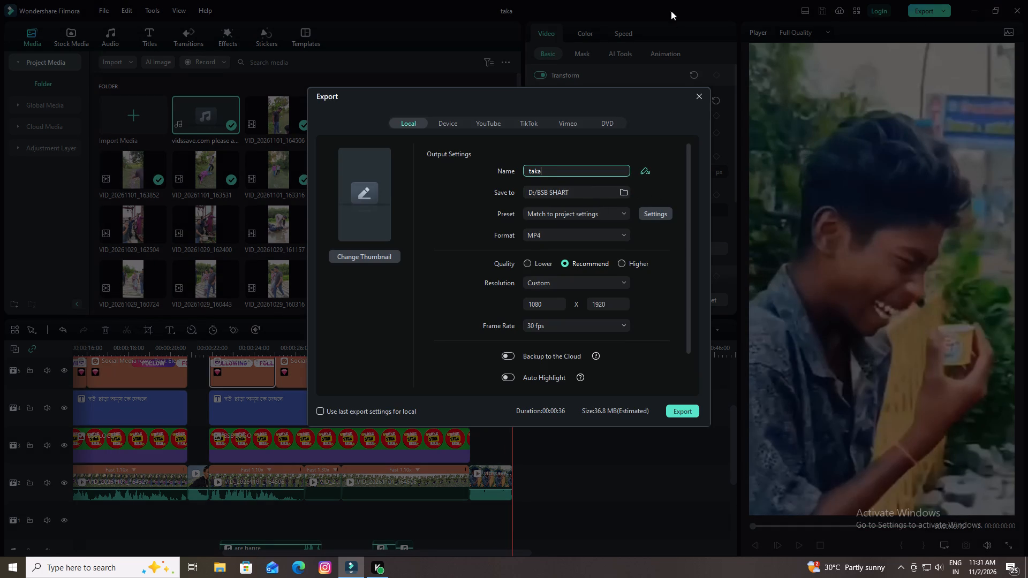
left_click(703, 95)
Delete the second section's title from the timeline.
scroll(290, 407, "up", 1)
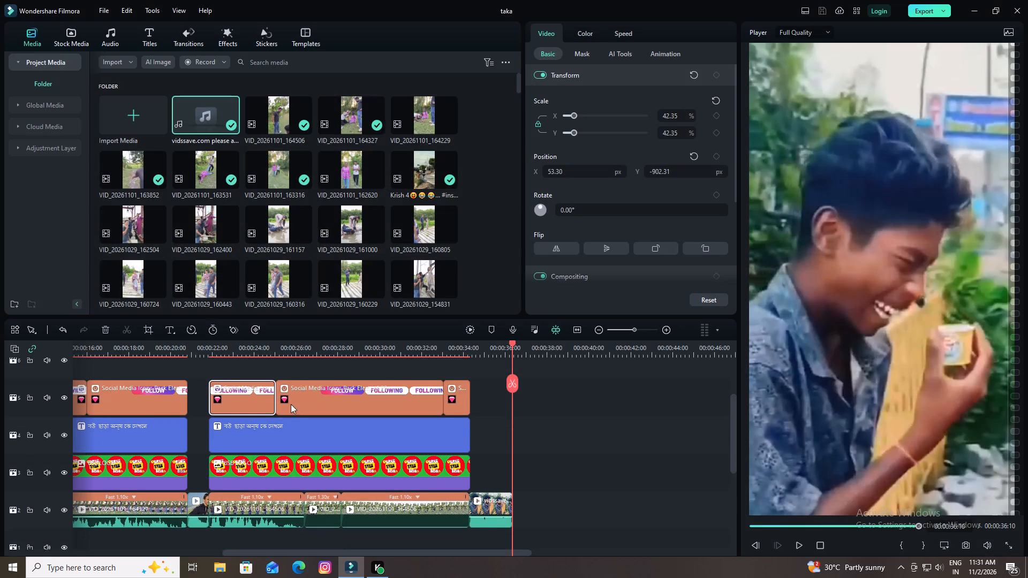
scroll(291, 404, "up", 1)
scroll(291, 396, "down", 2)
scroll(291, 378, "up", 1)
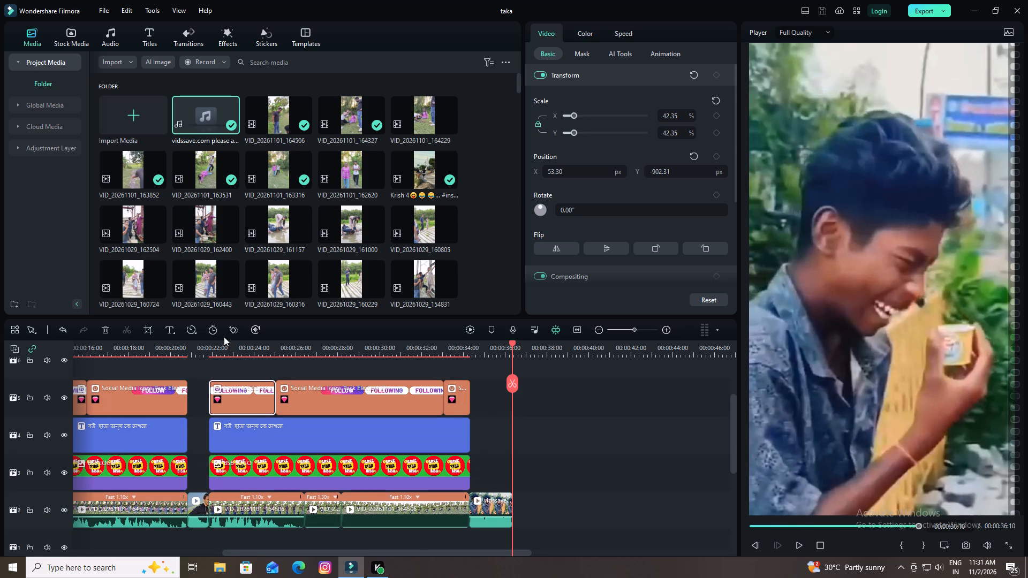
left_click(170, 439)
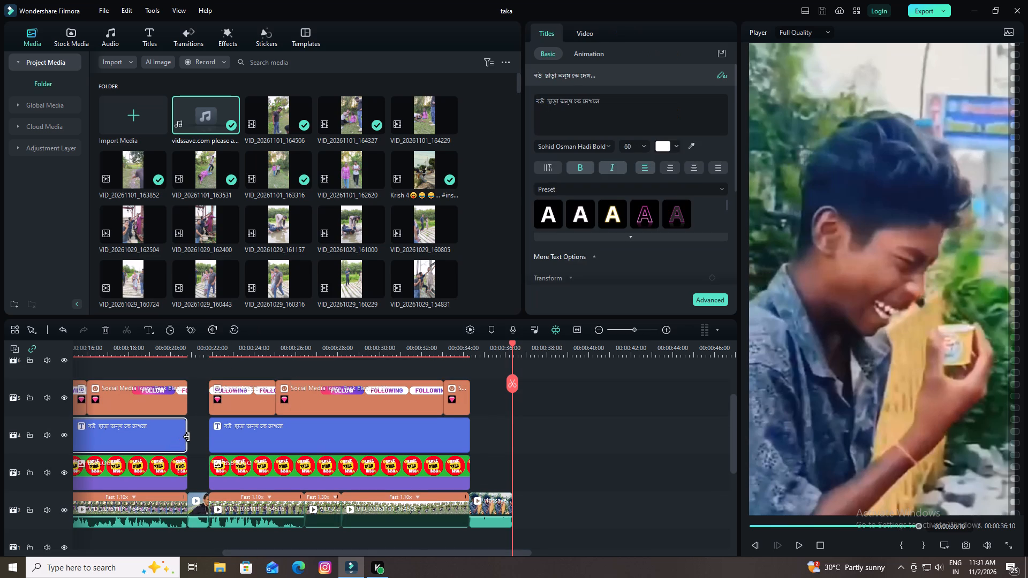
left_click(306, 439)
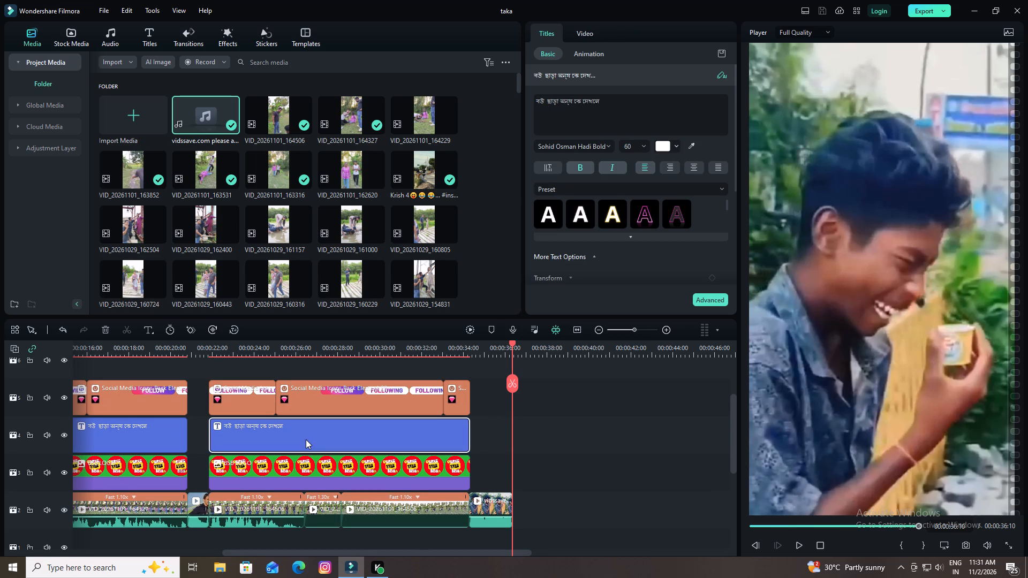
key("Delete")
Extend the end of the first section's title across the gap to the end of the second section's logo.
left_click(147, 437)
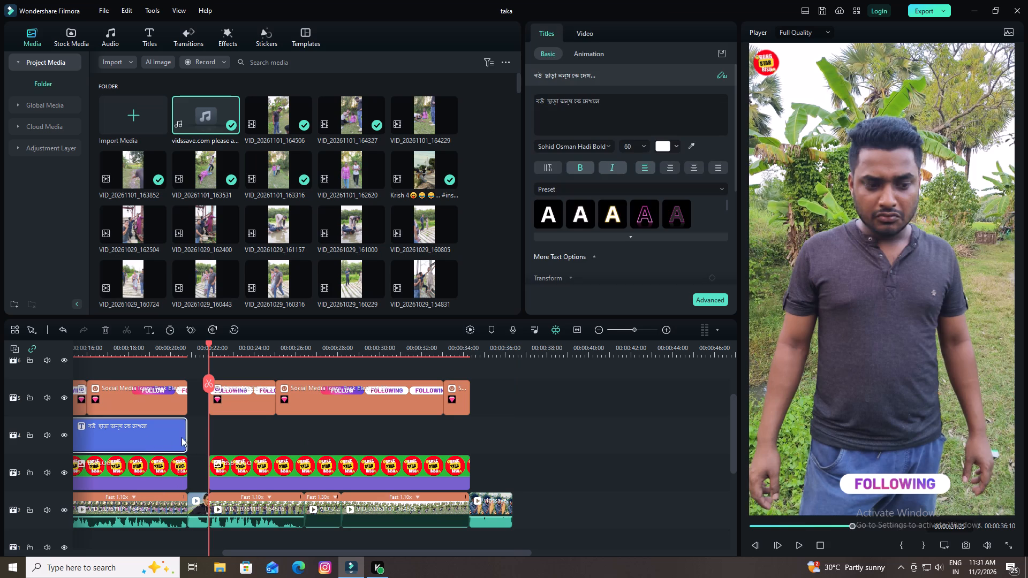
left_click_drag(184, 437, 369, 455)
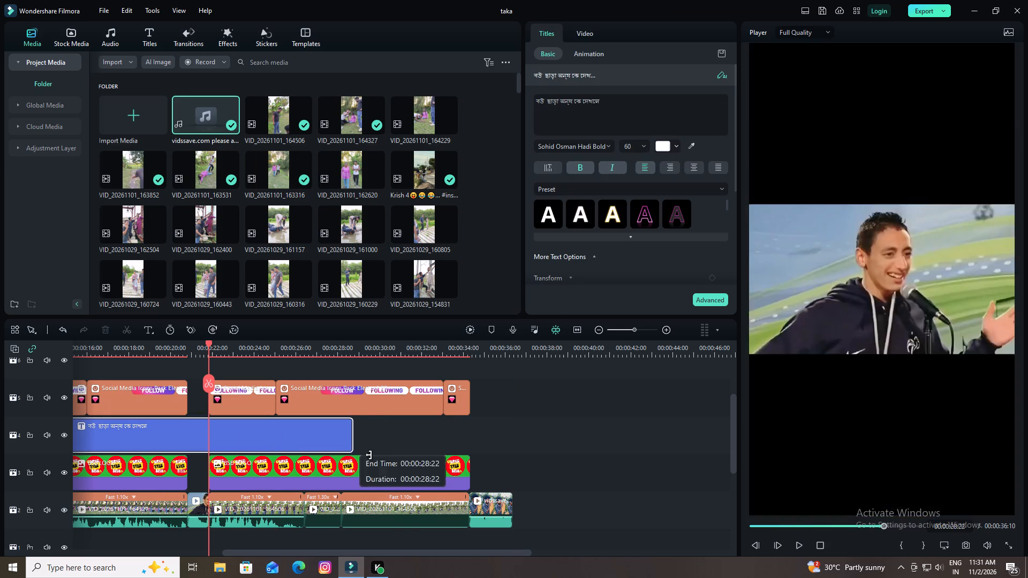
left_click_drag(369, 455, 468, 458)
left_click(467, 444)
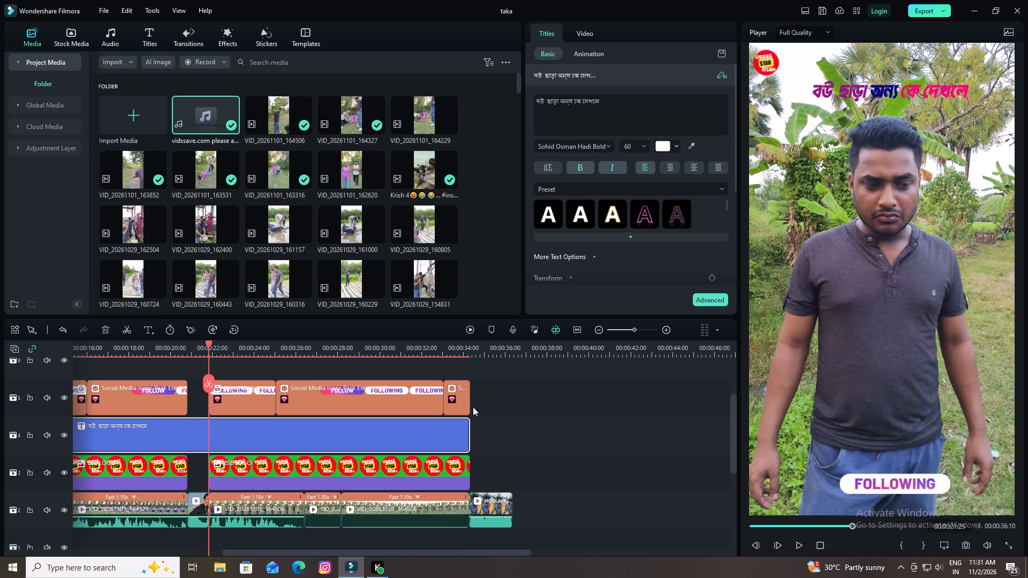
Open the extended title for editing and select all of its text.
double_click(90, 431)
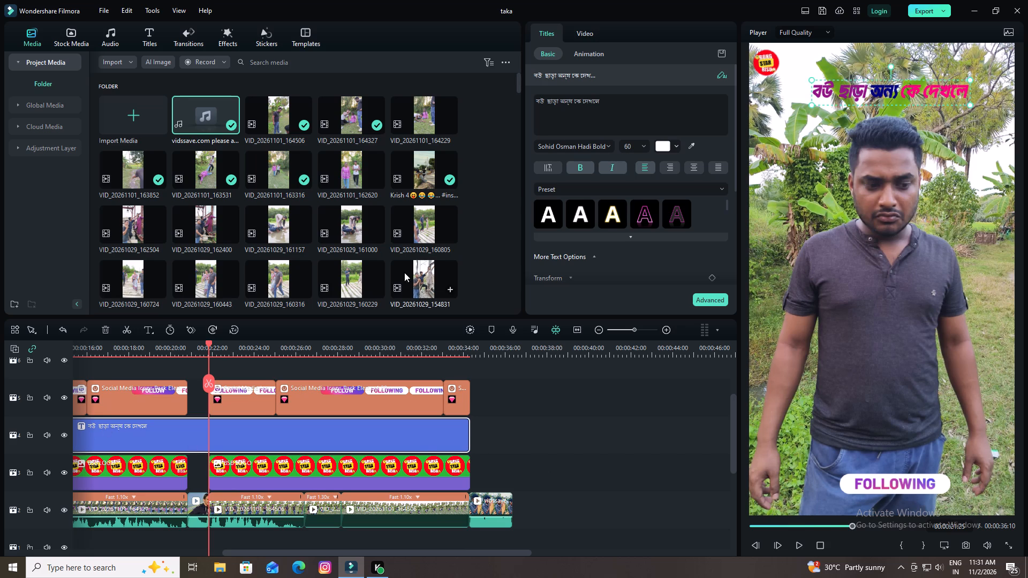
double_click(602, 101)
double_click(602, 101)
double_click(602, 101)
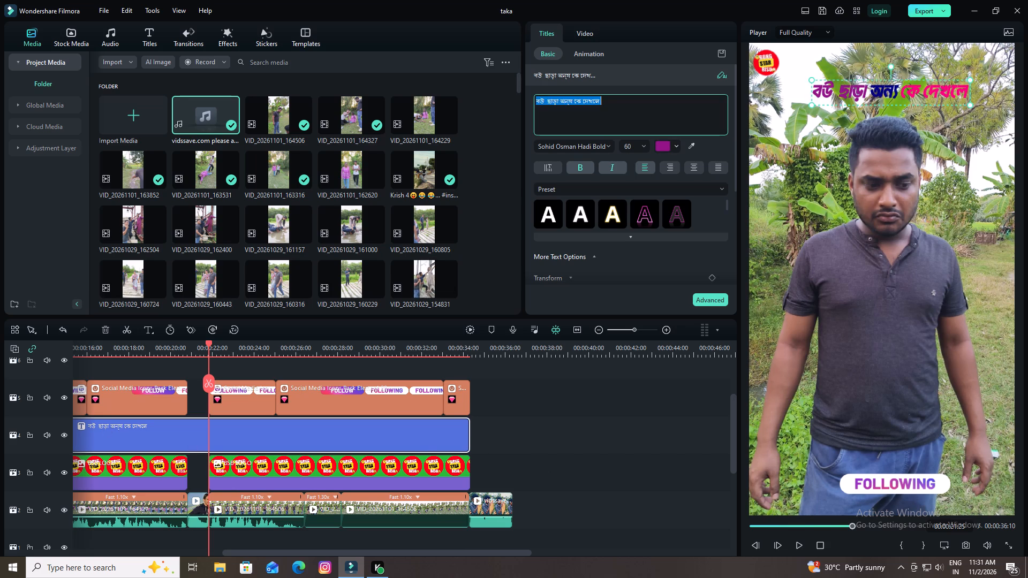
triple_click(602, 101)
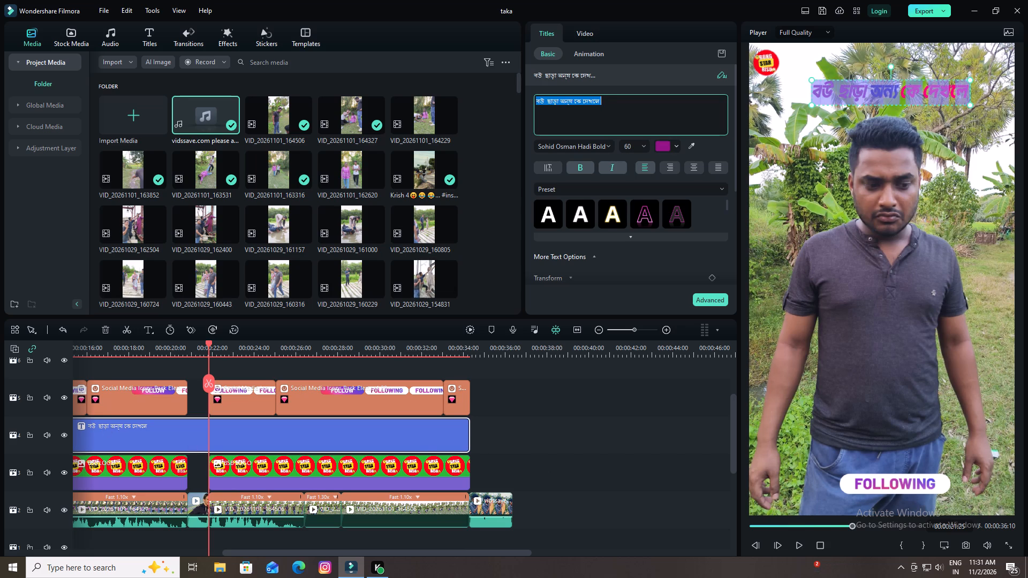
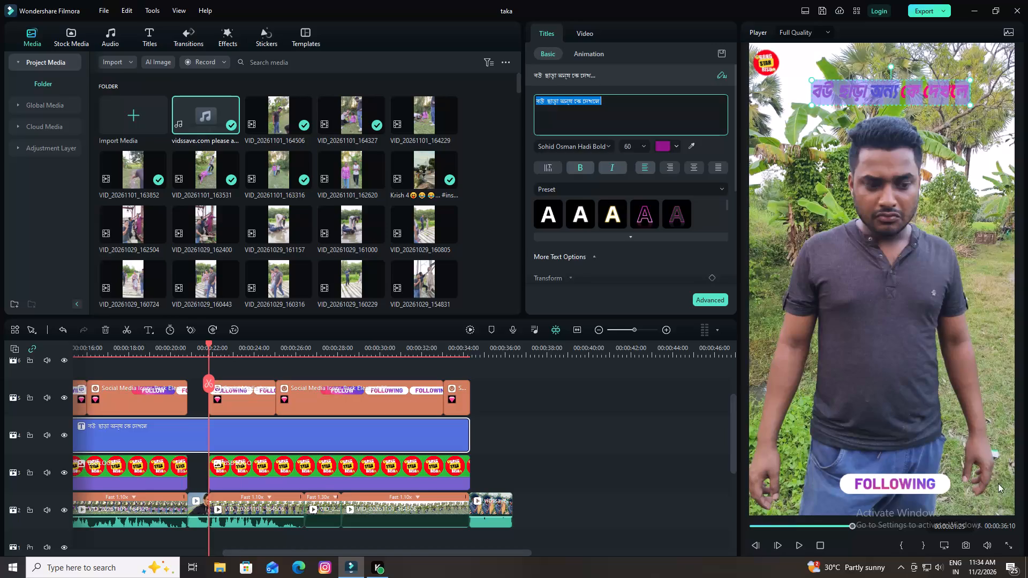
Switch the keyboard input language to Bangla Phonetic and replace the title's selected text with প্লিজ.
left_click(956, 566)
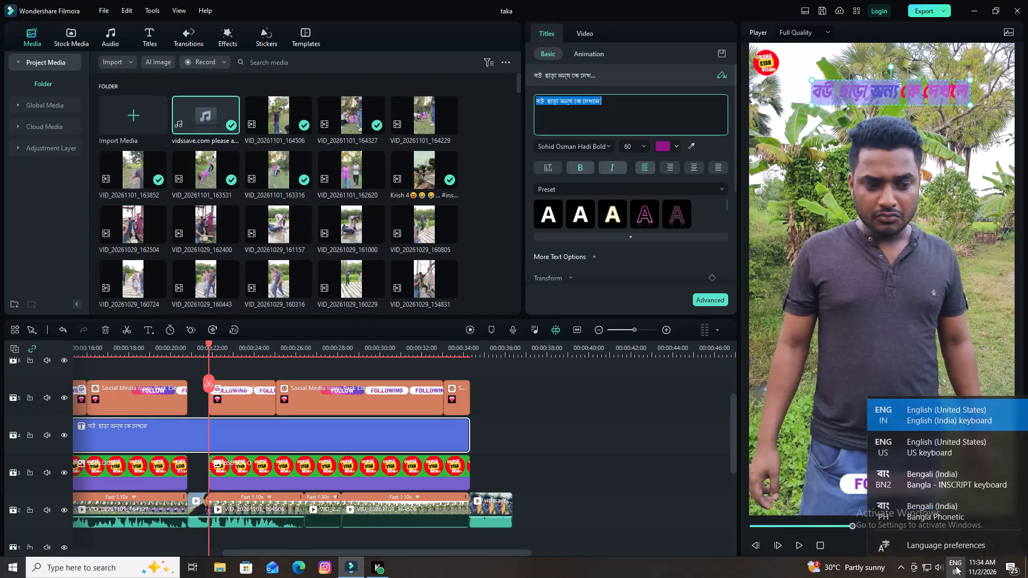
left_click(920, 513)
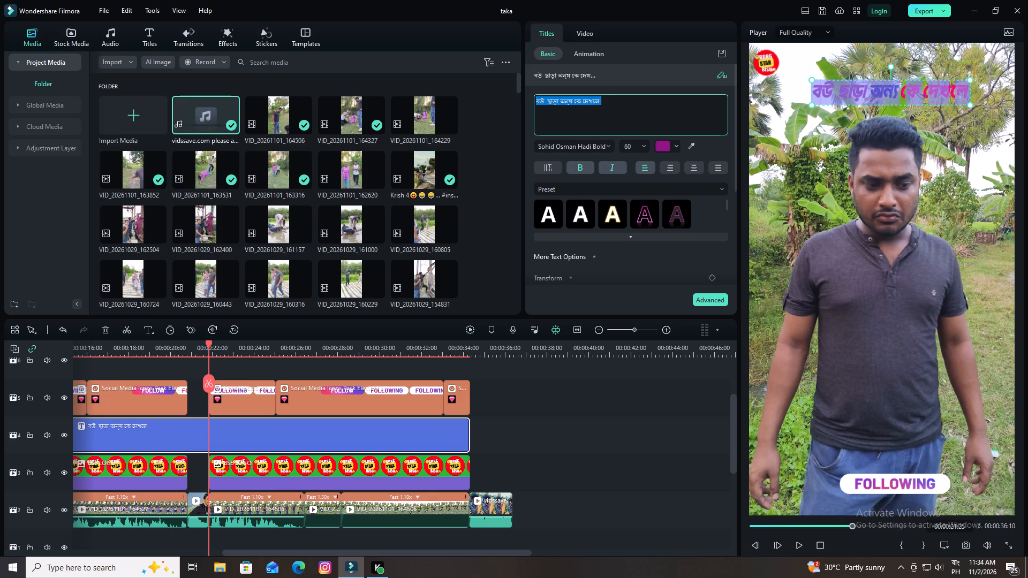
type("pl")
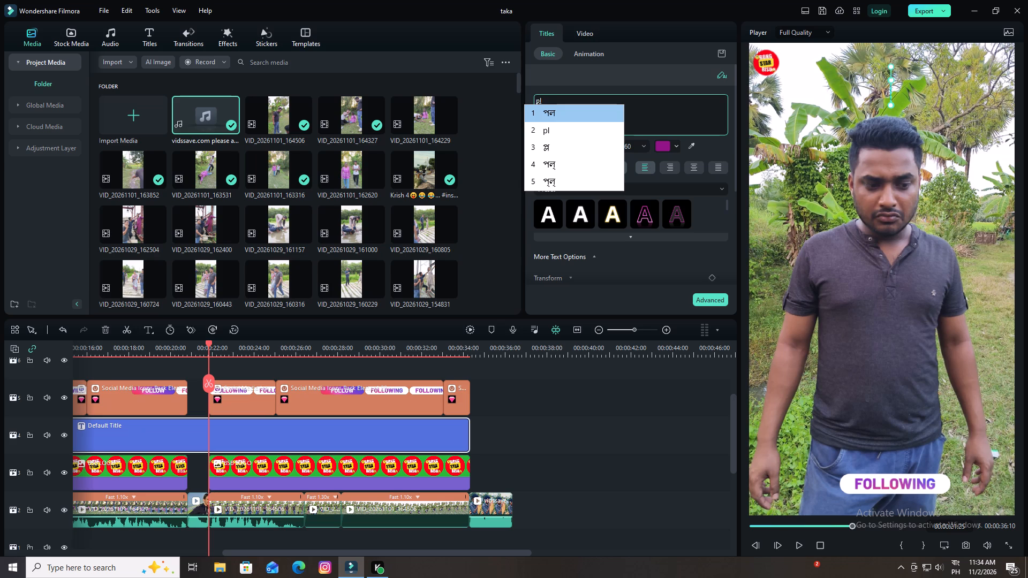
key("e")
type("se")
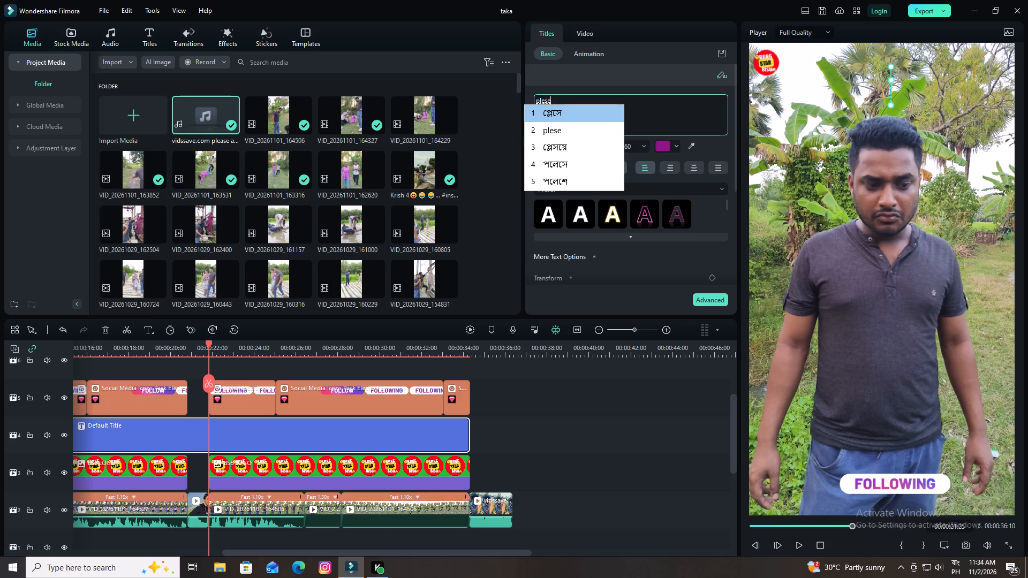
key("BackSpace")
key("BackSpace")
key("BackSpace")
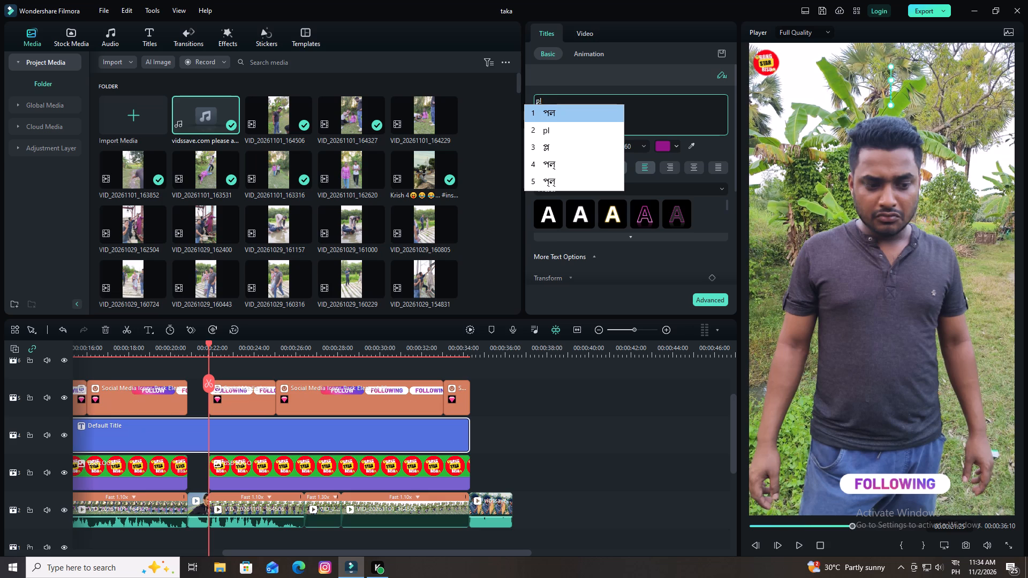
key("w")
key("s")
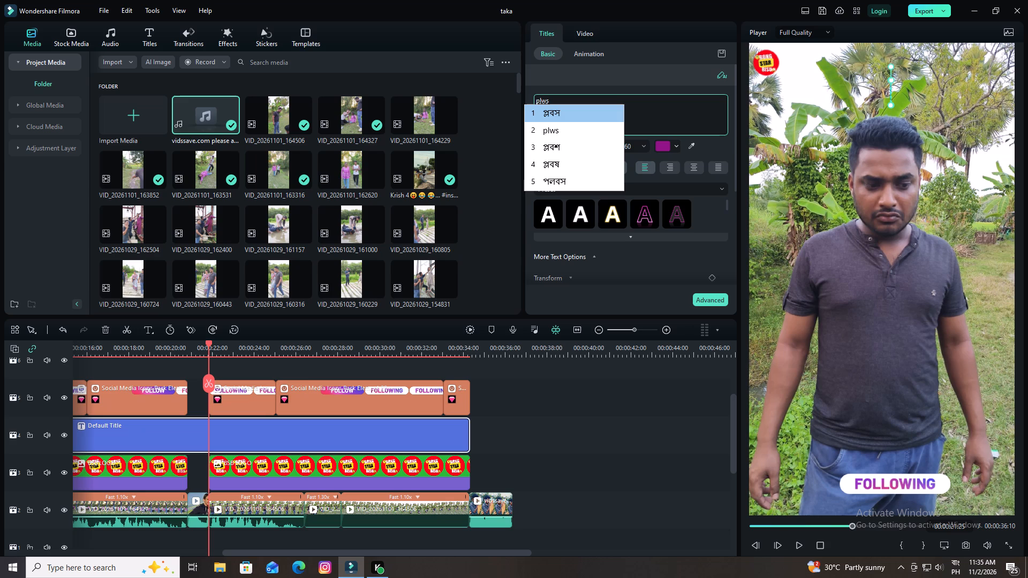
key("BackSpace")
type("ase")
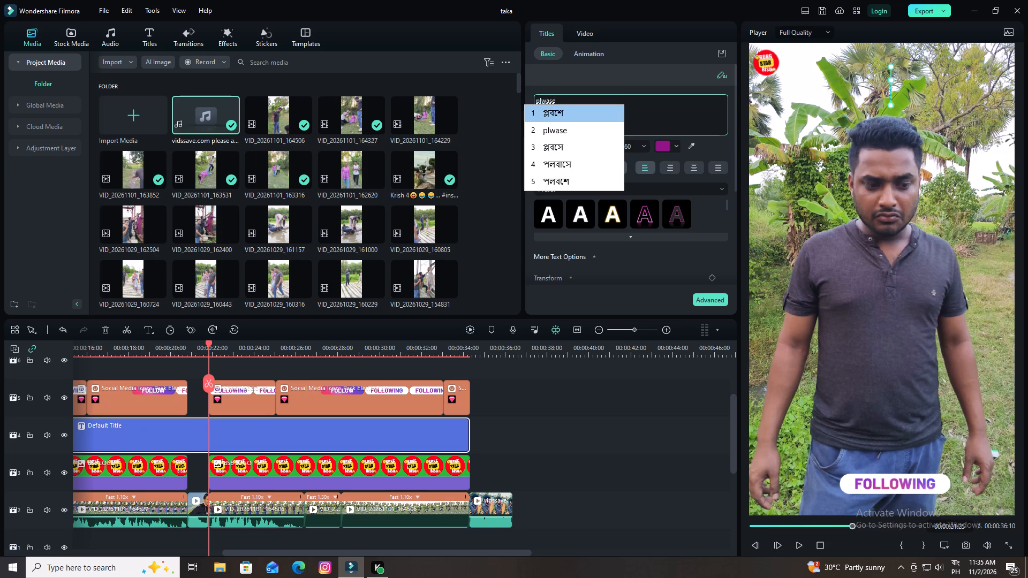
left_click(545, 102)
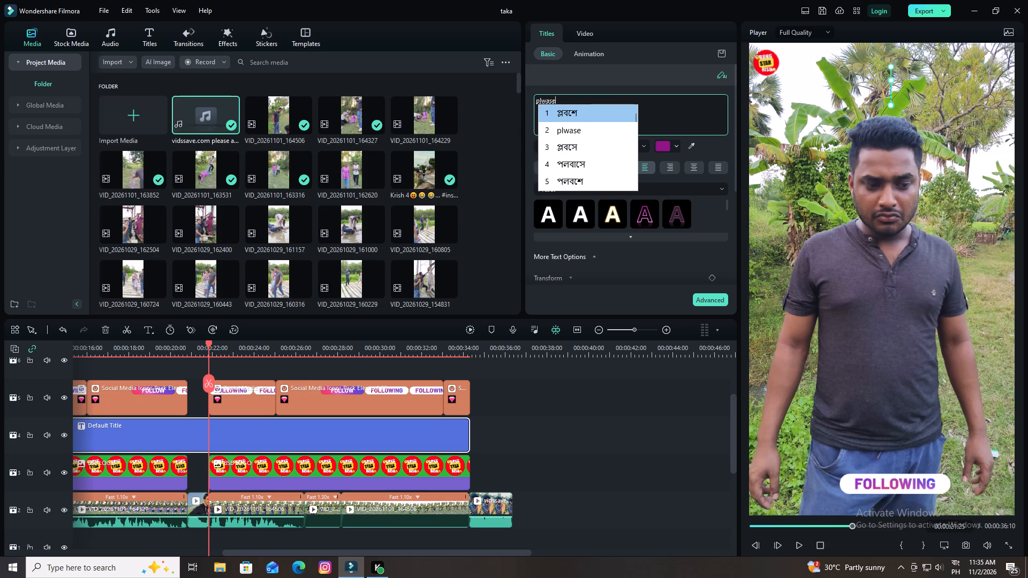
double_click(558, 102)
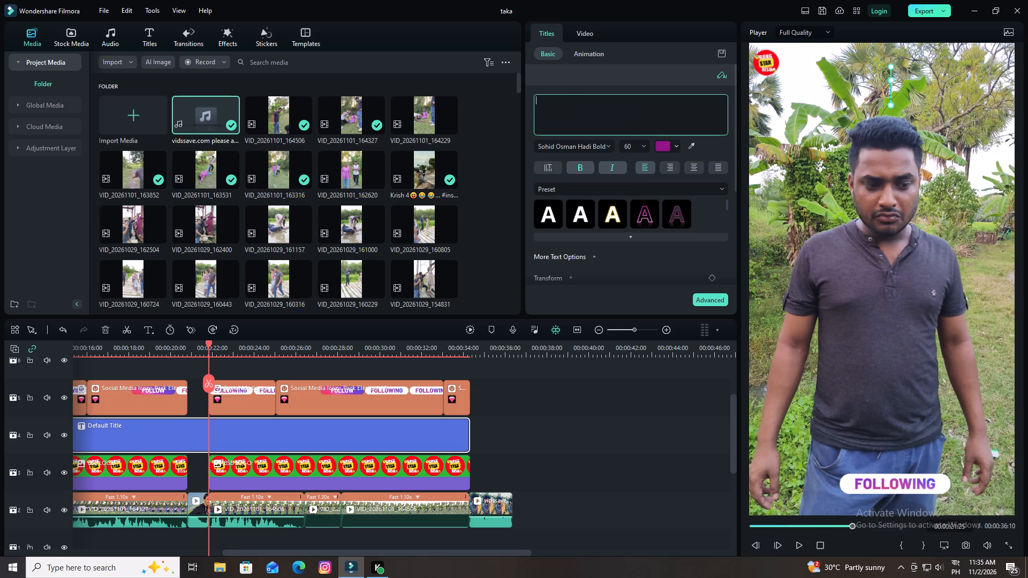
key("p")
key("l")
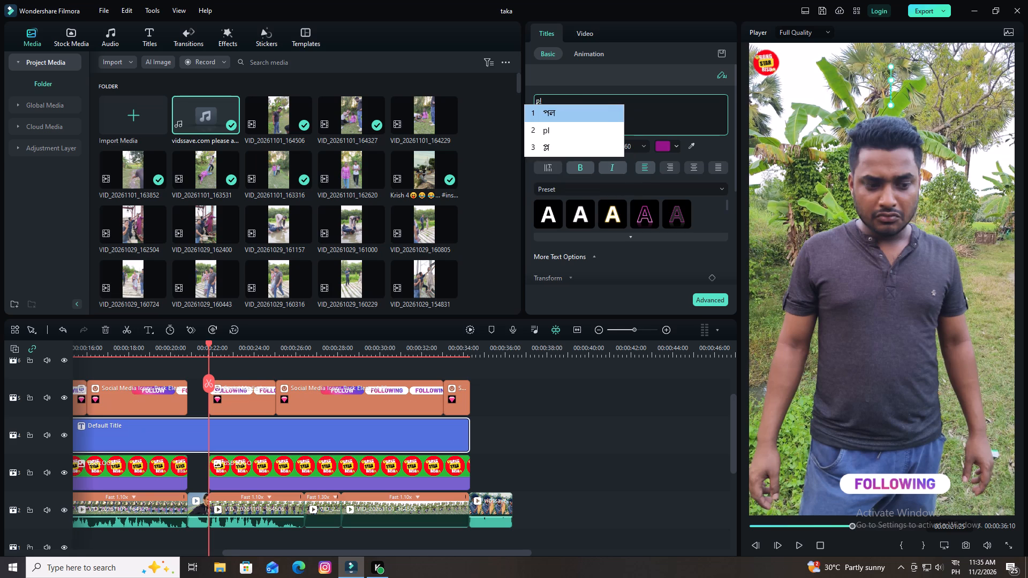
key("e")
type("ase")
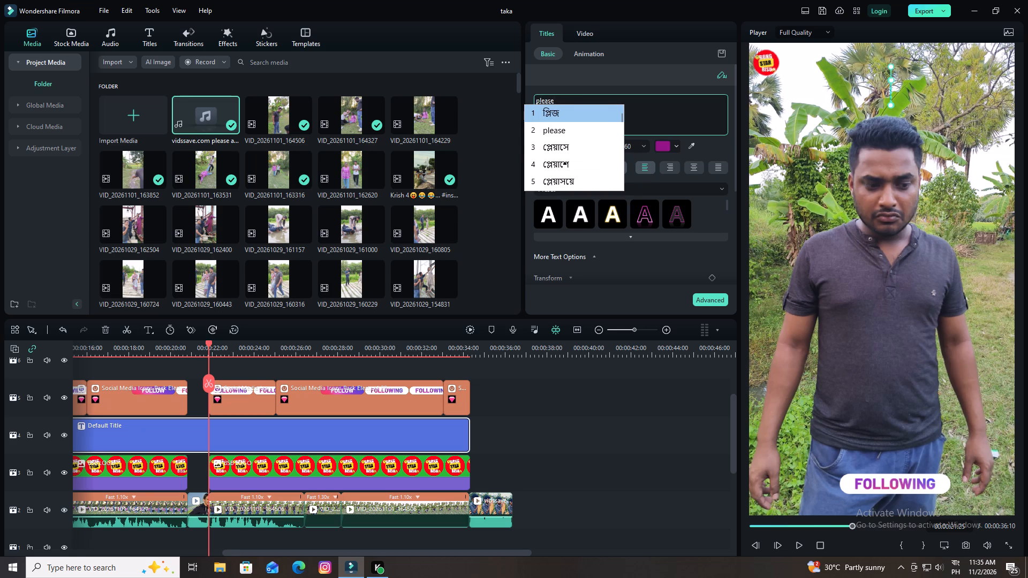
left_click(563, 117)
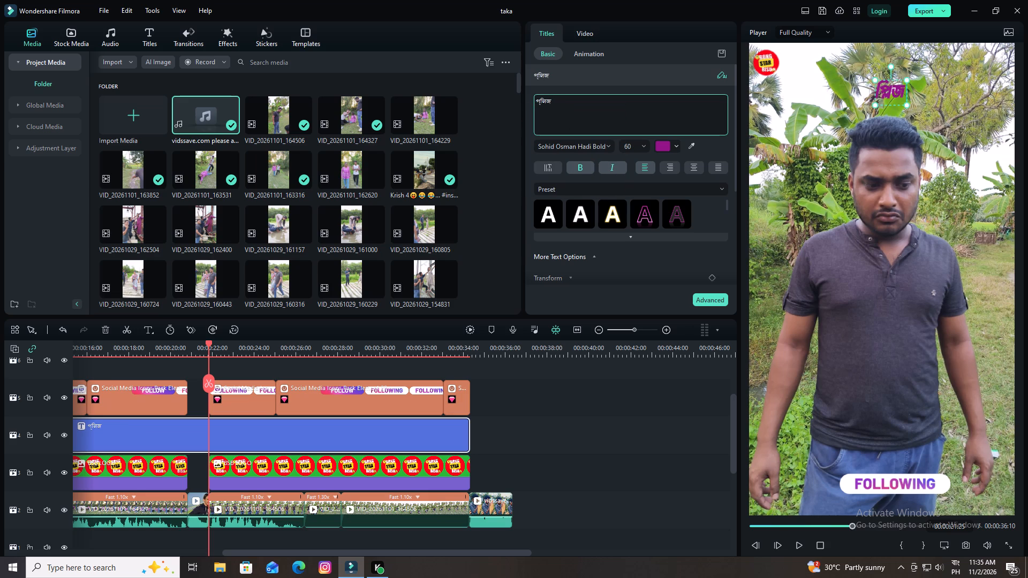
Add the words আমাকে ক্ষমা after প্লিজ in the title text.
type("ama")
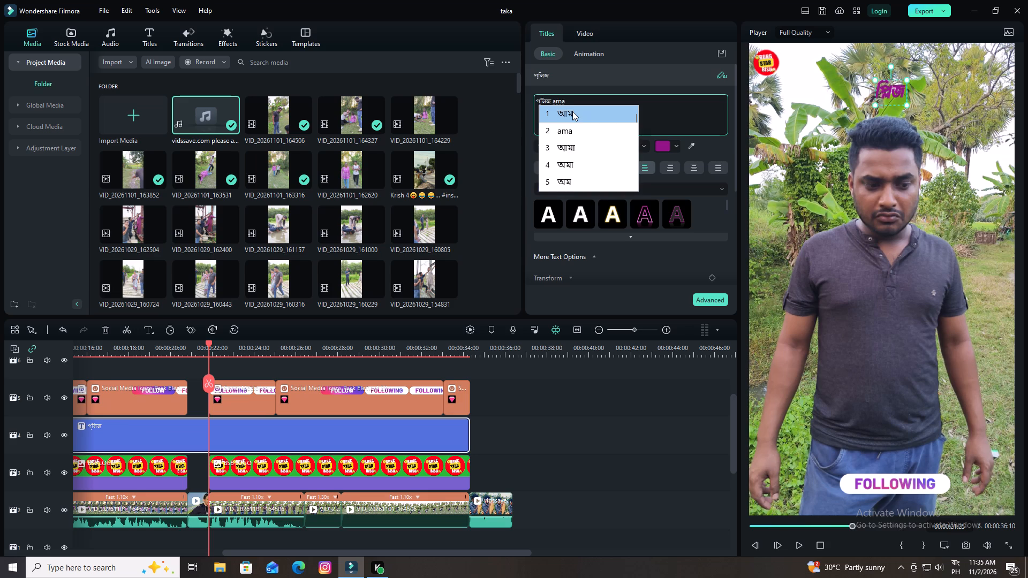
type("ke")
left_click(585, 118)
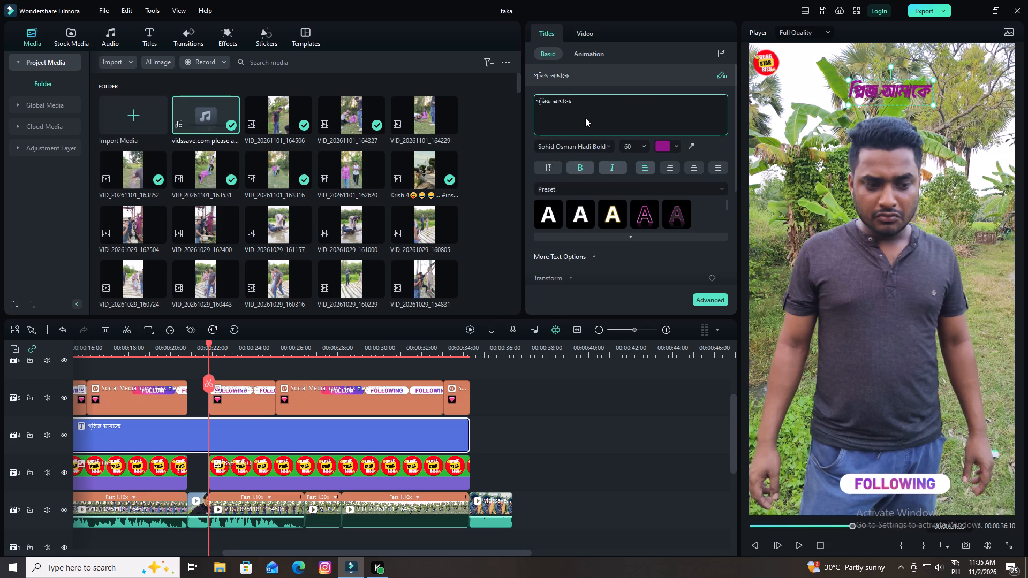
type("kh")
key("o")
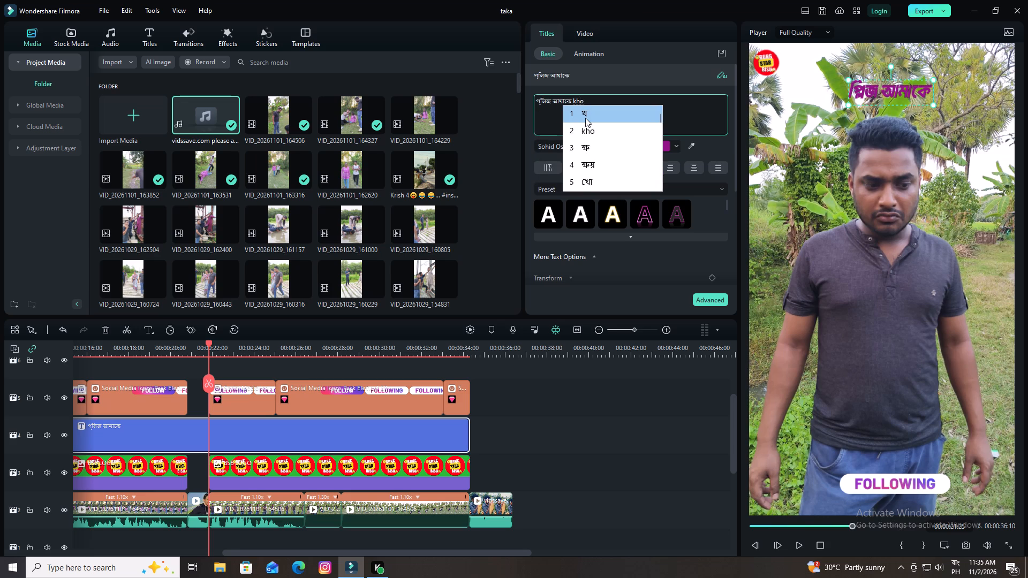
type("ma")
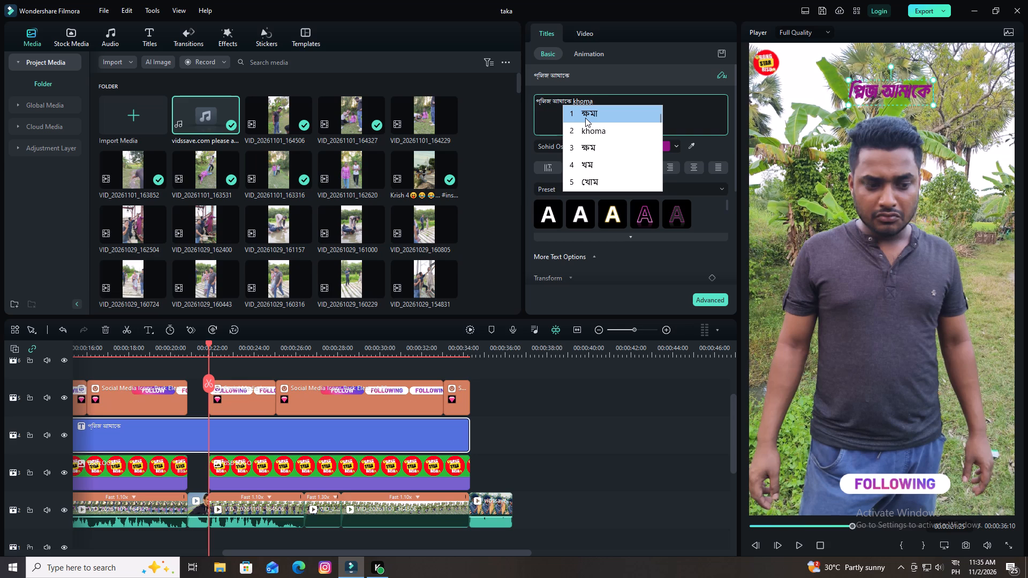
left_click(585, 116)
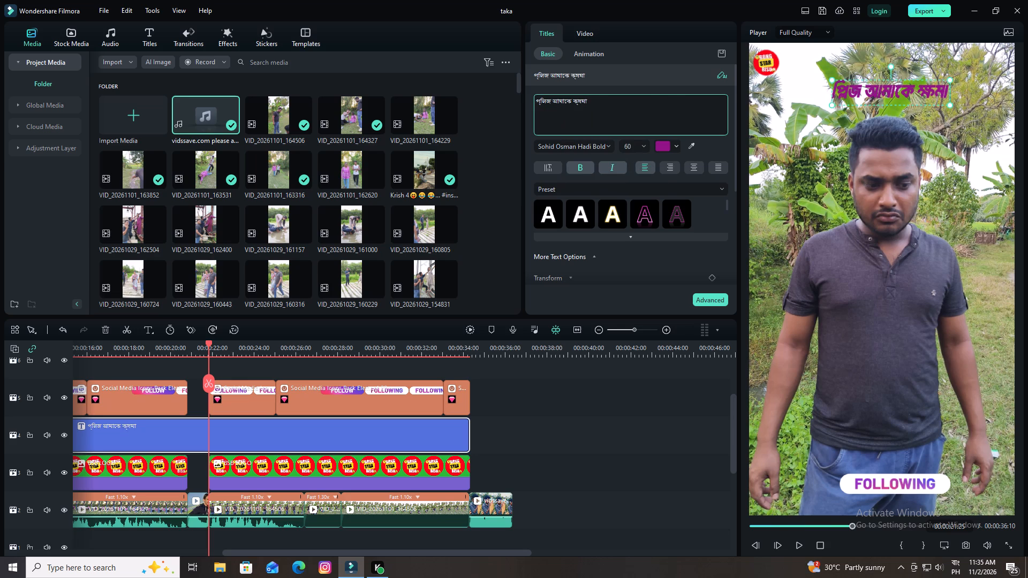
Complete the title's sentence with the words করে দাও.
type("ko")
type("re")
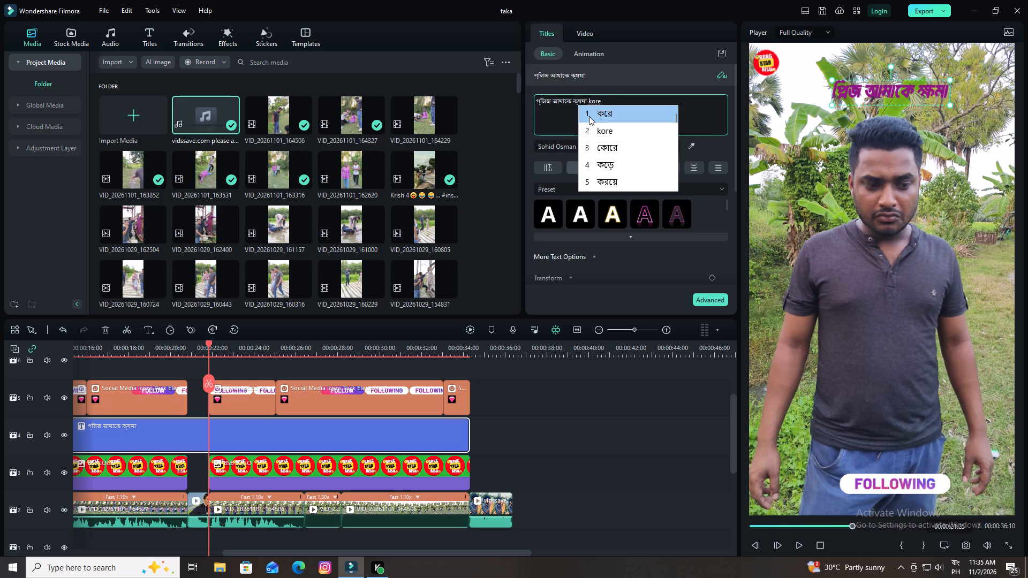
type("da")
key("n")
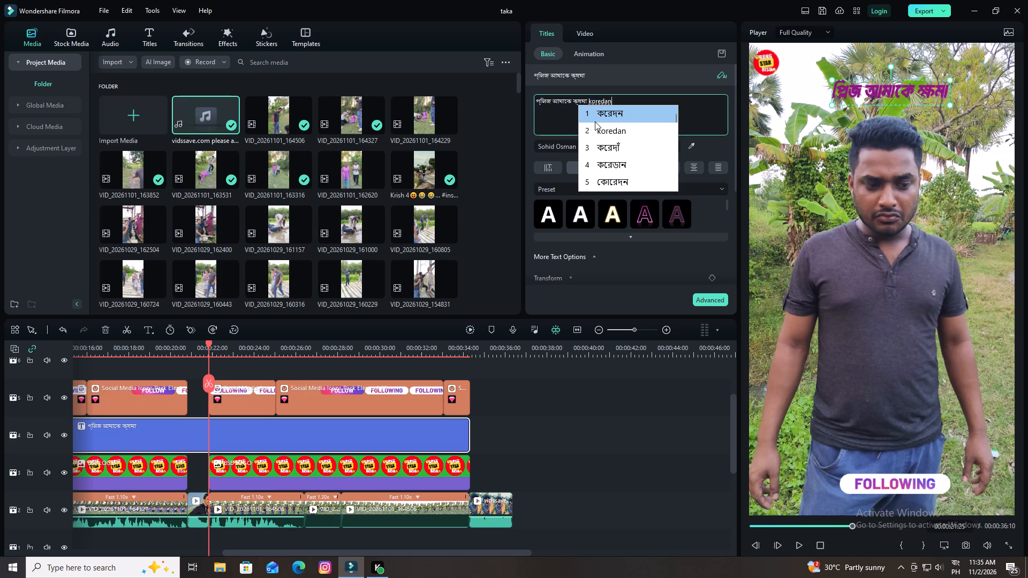
key("BackSpace")
key("o")
key("BackSpace")
key("BackSpace")
key("e")
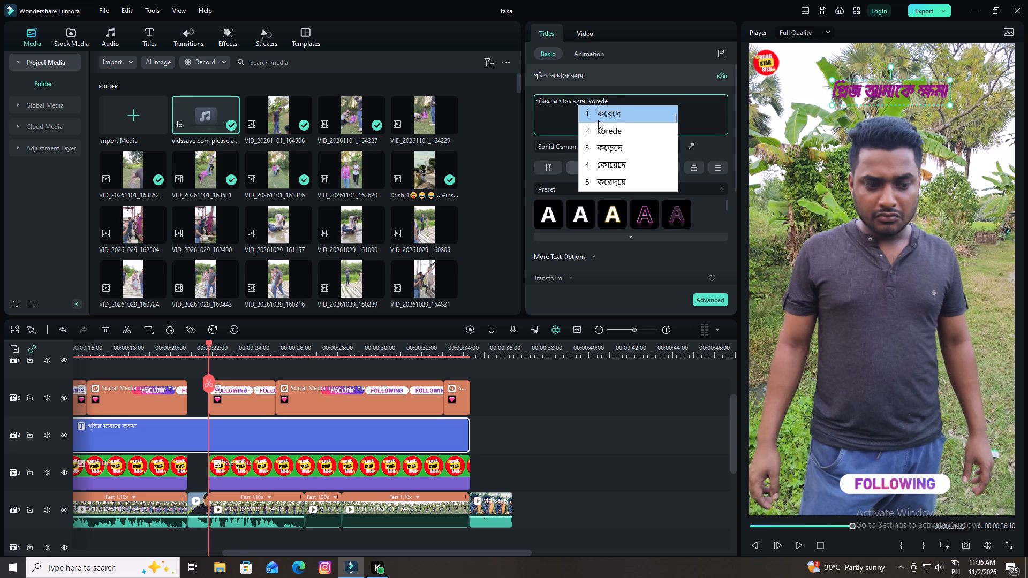
key("o")
key("BackSpace")
key("BackSpace")
key("BackSpace")
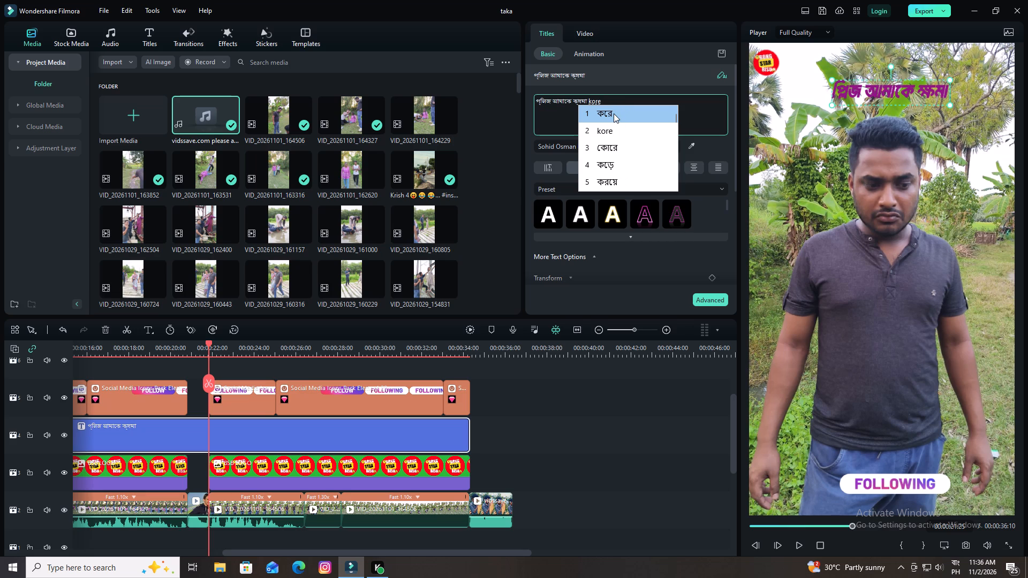
left_click(614, 113)
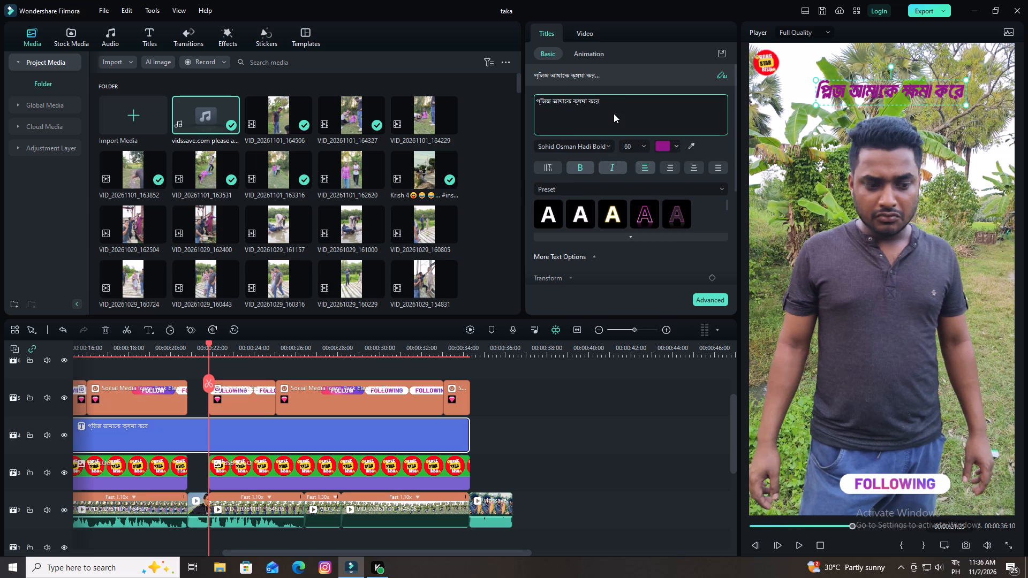
type("dao")
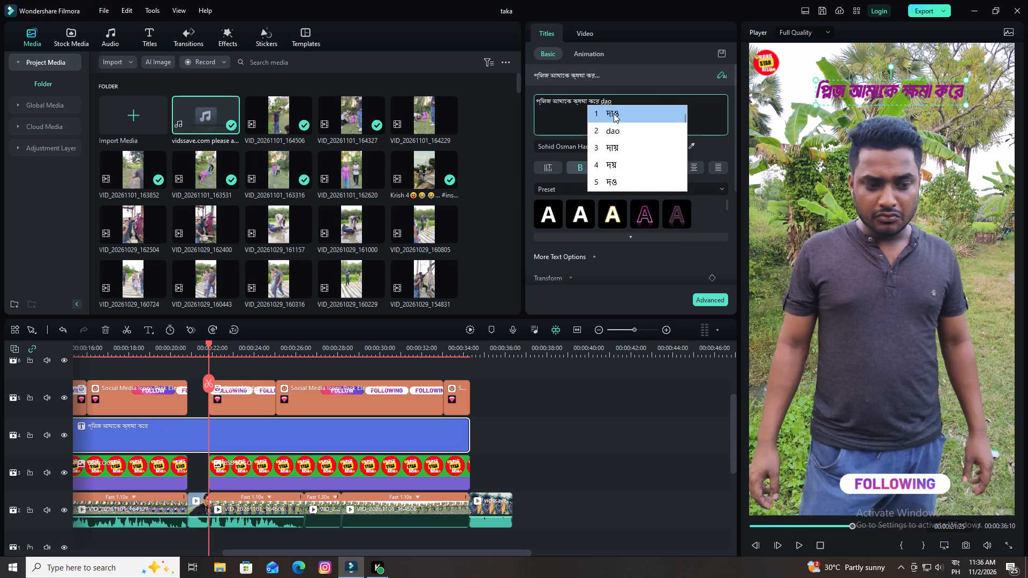
left_click(614, 113)
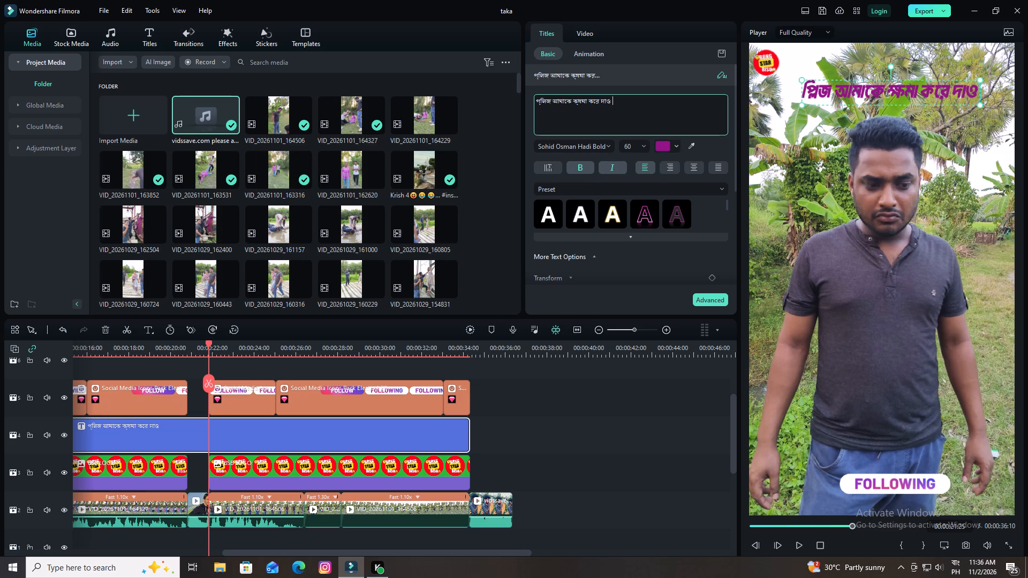
Remove the space between করে and দাও so that the title ends in করেদাও.
left_click(601, 102)
key("BackSpace")
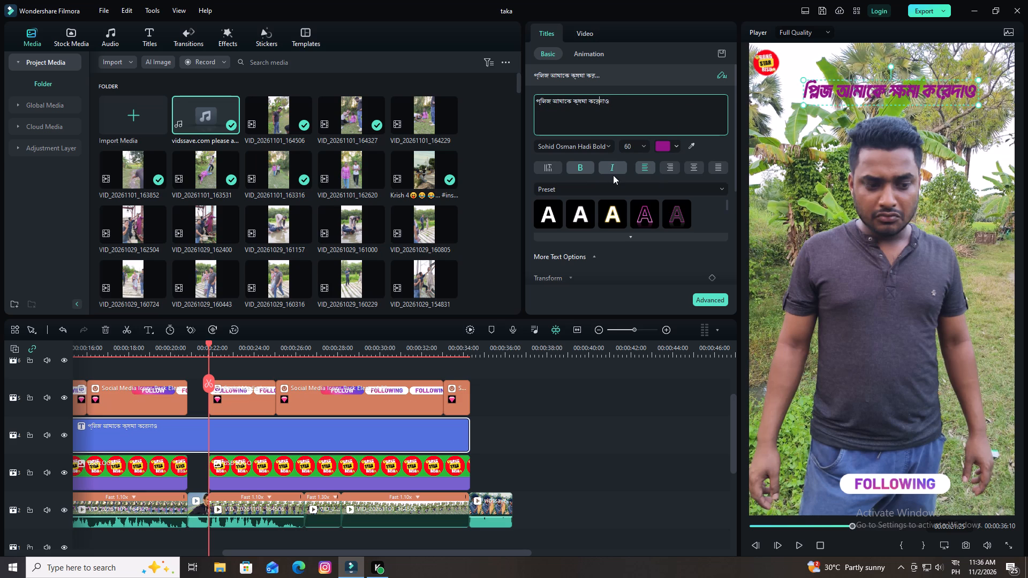
left_click(626, 106)
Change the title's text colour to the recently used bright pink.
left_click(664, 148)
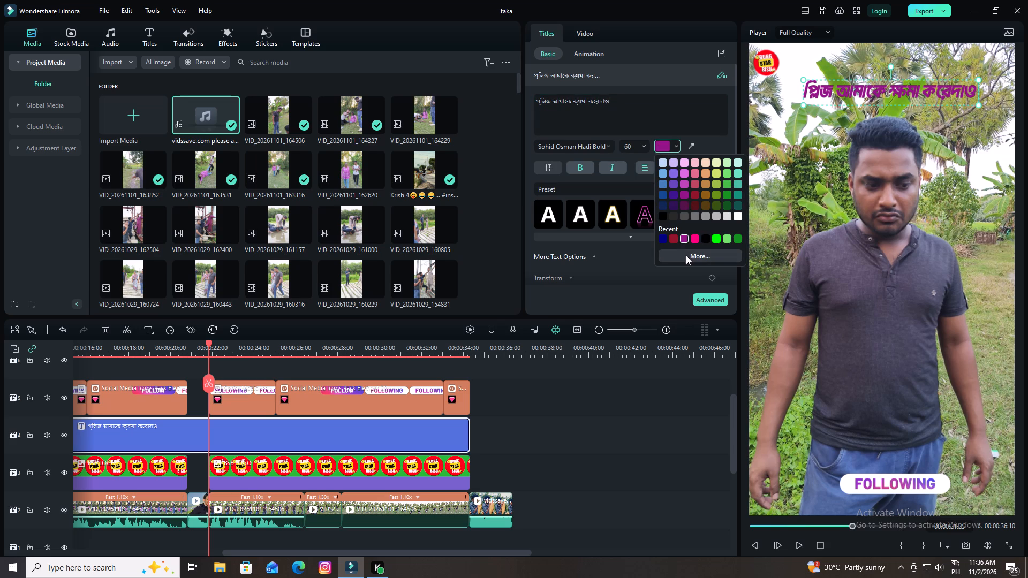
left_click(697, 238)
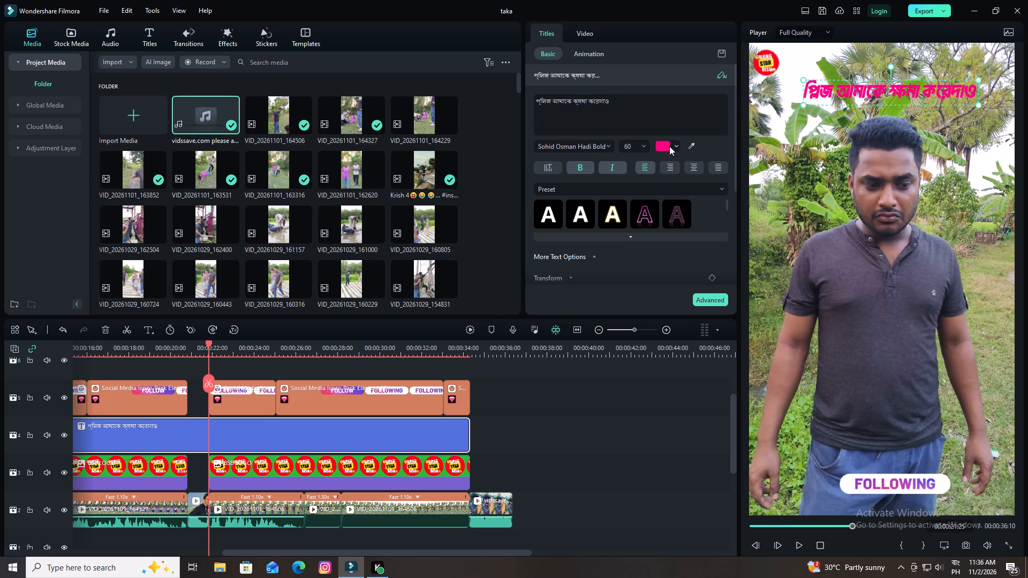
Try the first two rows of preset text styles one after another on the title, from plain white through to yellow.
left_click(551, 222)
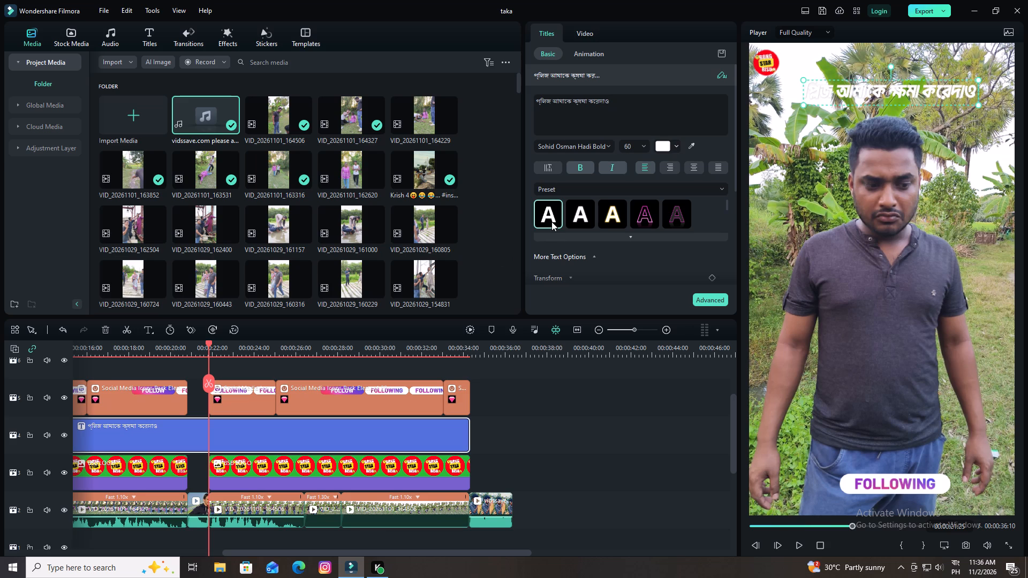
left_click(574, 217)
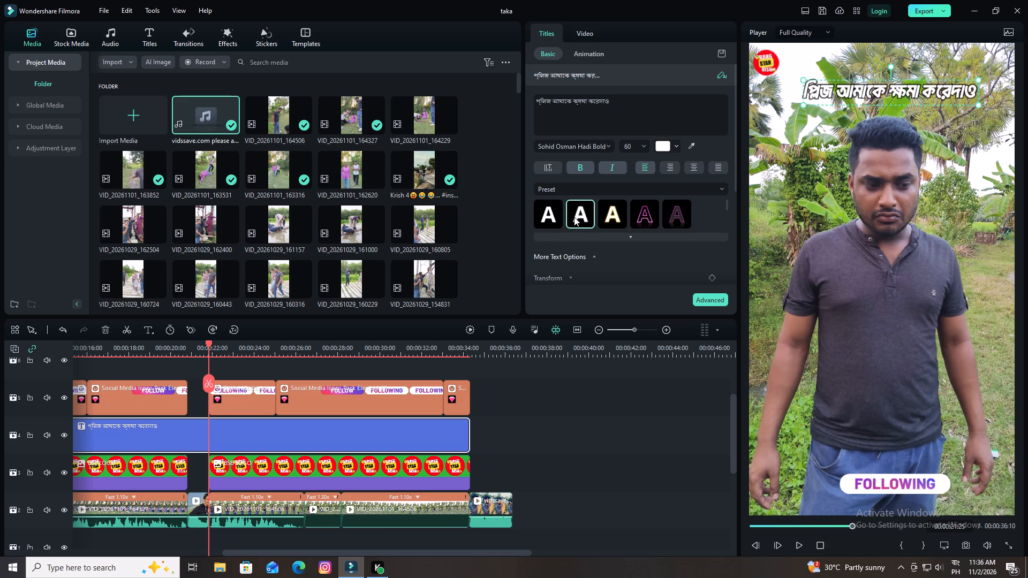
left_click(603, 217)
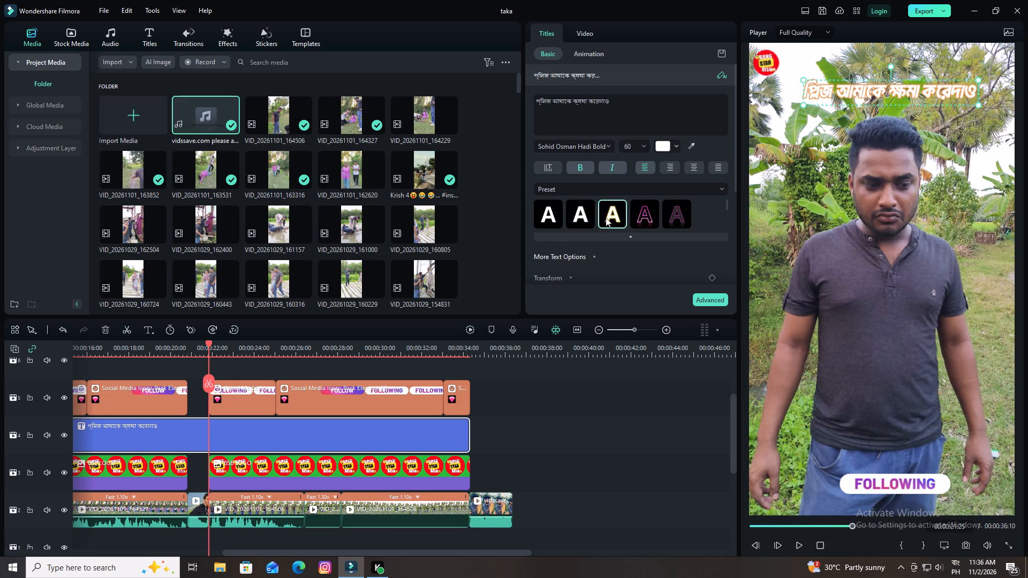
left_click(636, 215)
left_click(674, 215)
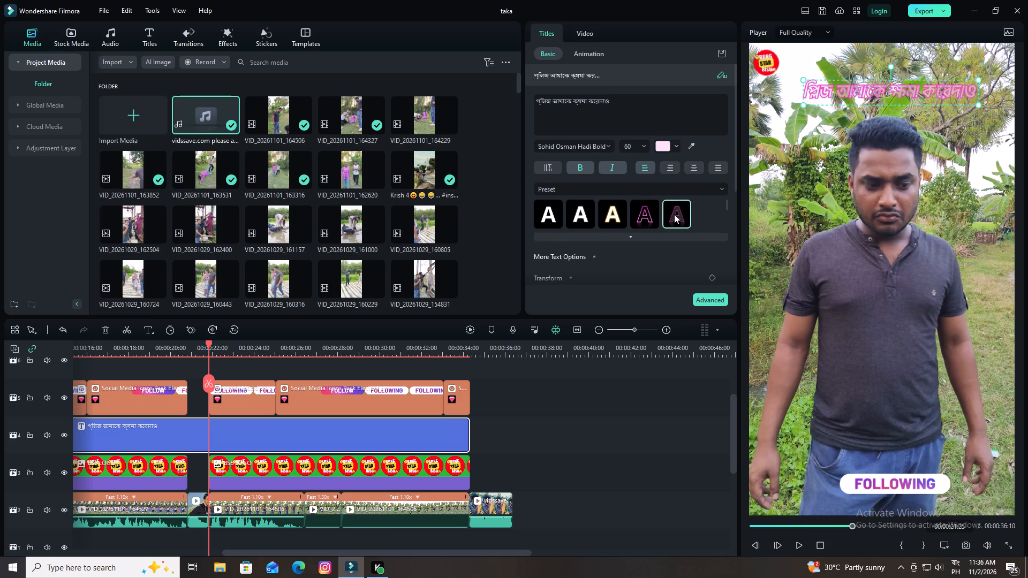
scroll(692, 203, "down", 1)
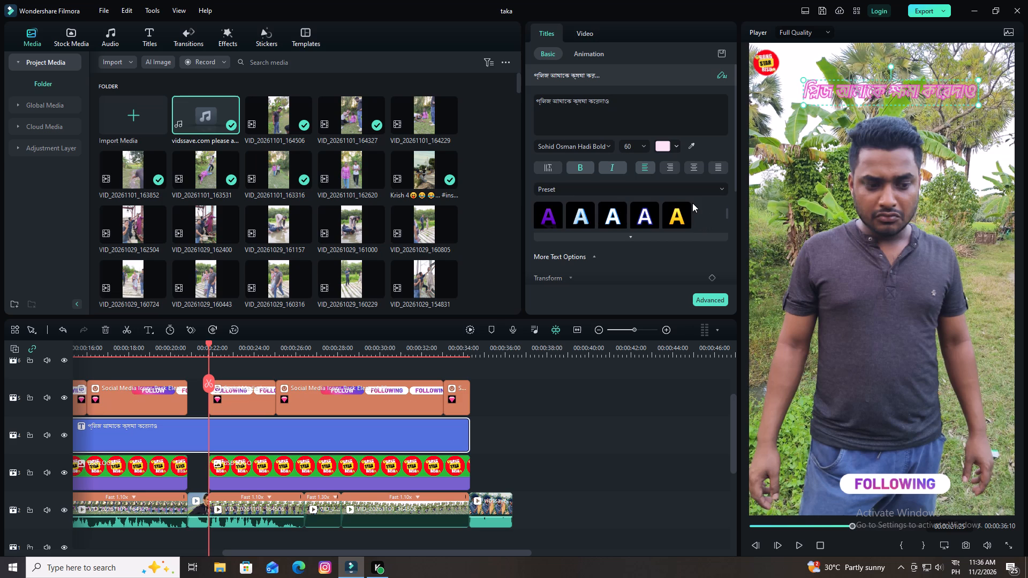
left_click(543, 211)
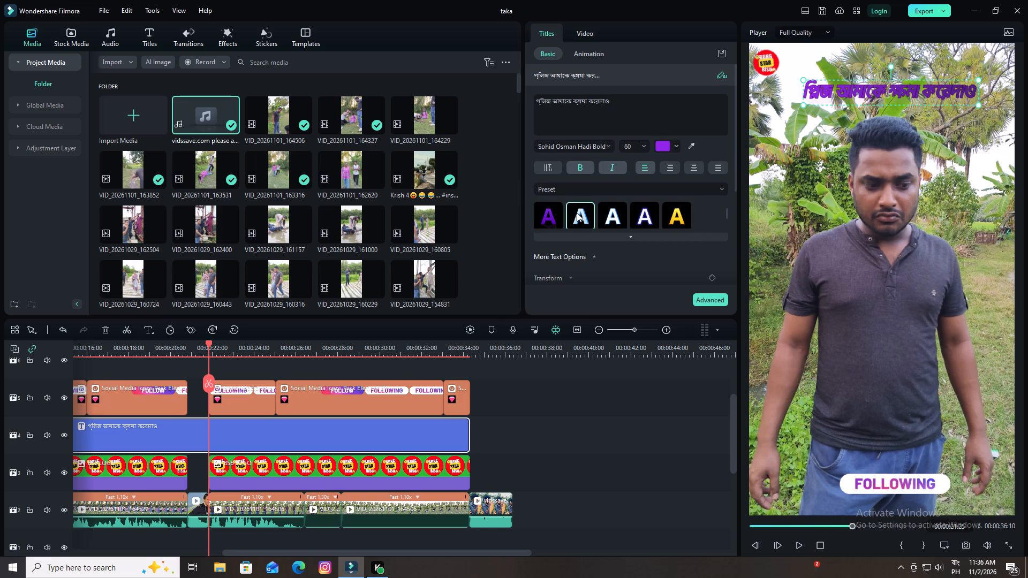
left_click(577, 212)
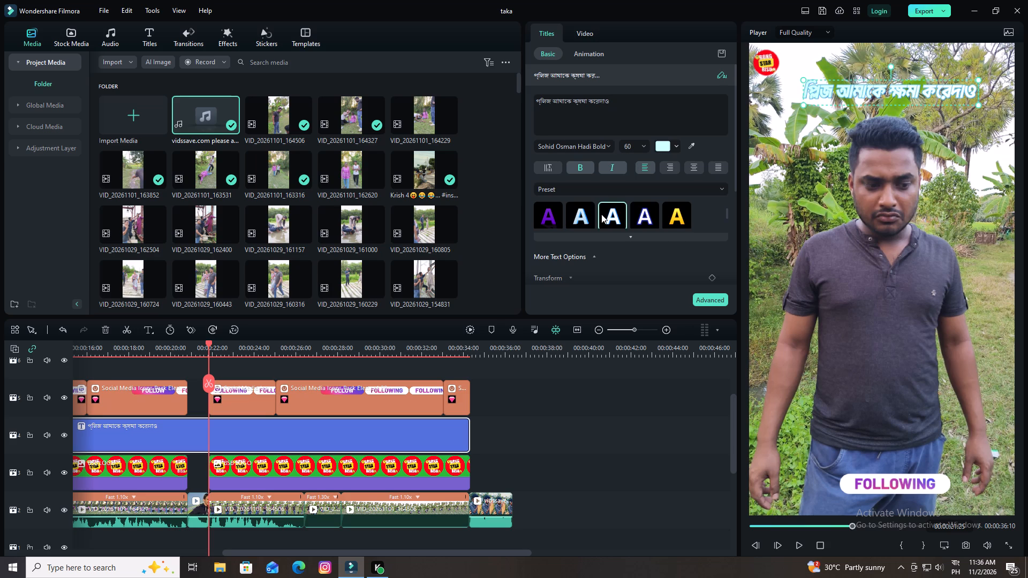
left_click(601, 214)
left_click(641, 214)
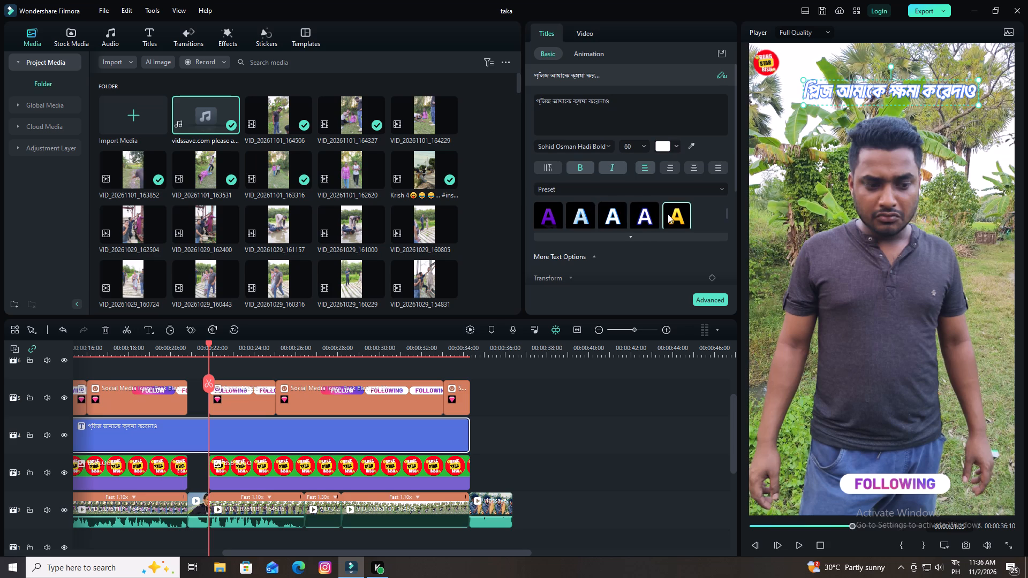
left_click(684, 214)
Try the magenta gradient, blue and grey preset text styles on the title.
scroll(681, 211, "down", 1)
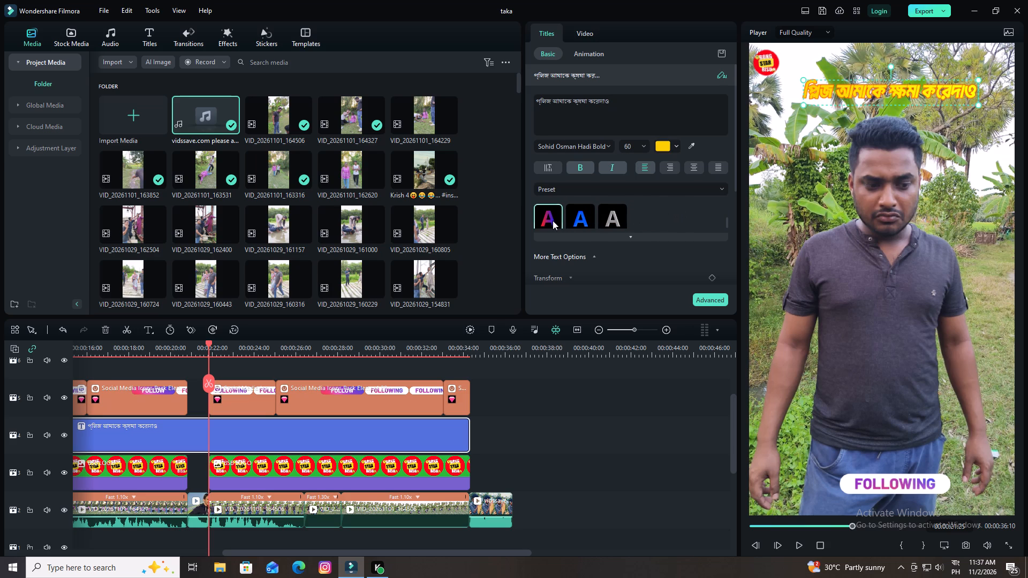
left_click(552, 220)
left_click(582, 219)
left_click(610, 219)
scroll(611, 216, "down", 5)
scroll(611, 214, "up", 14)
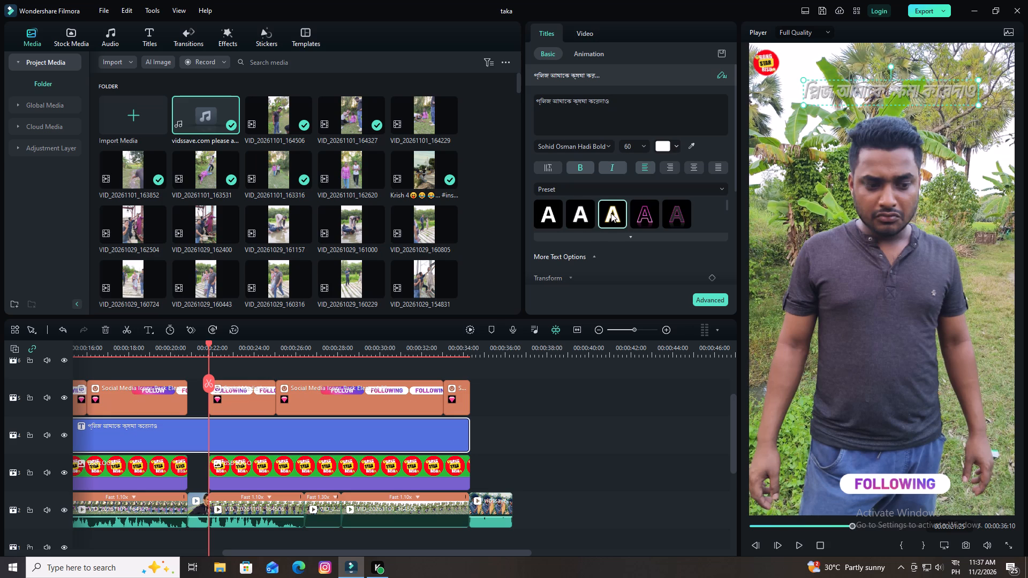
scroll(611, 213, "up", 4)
Copy the title's entire Bengali sentence from its text box.
left_click_drag(620, 97, 538, 102)
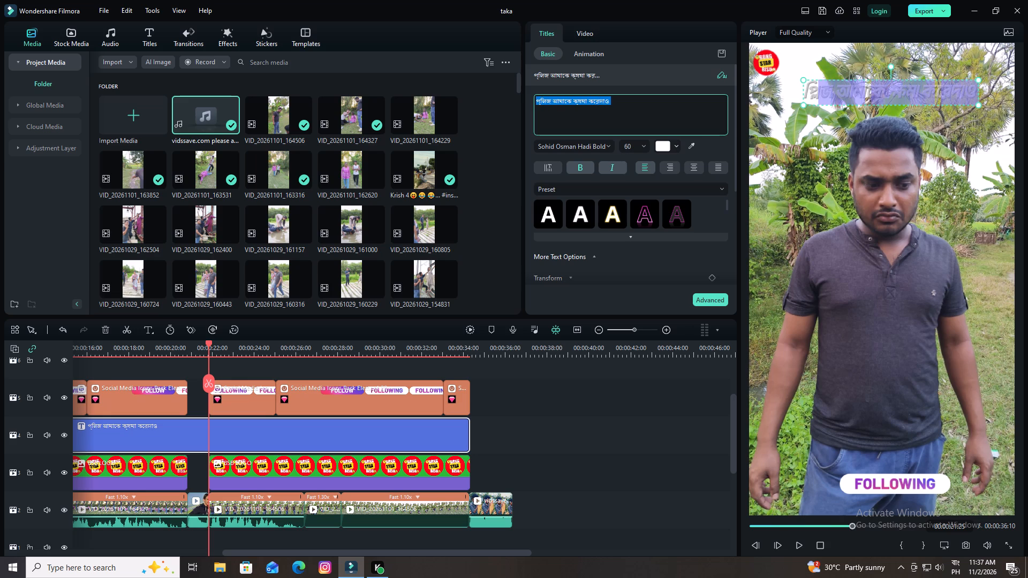
left_click_drag(538, 102, 536, 101)
key("ctrl+c")
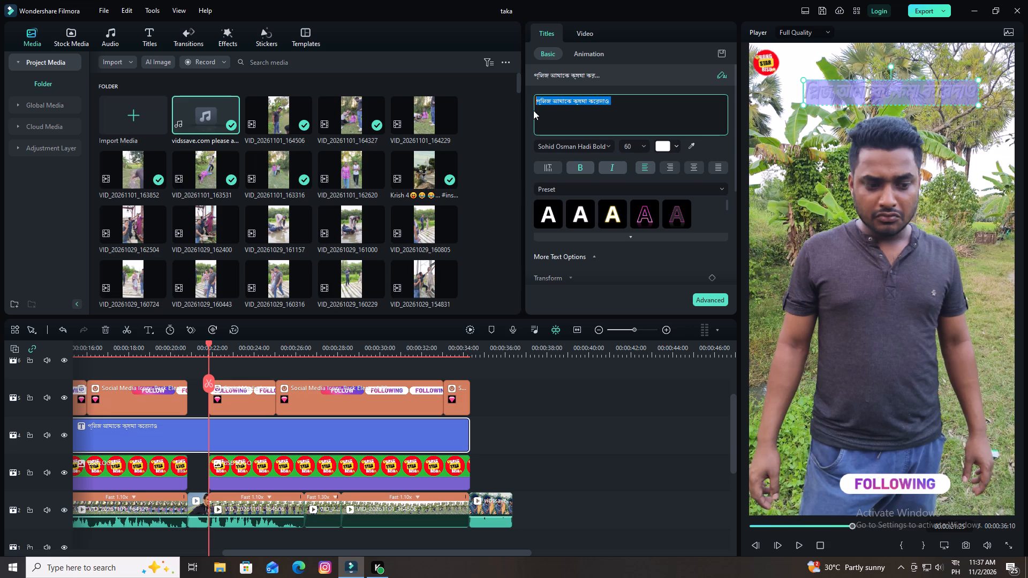
Delete the Bengali title clip from the timeline.
left_click(410, 441)
key("Delete")
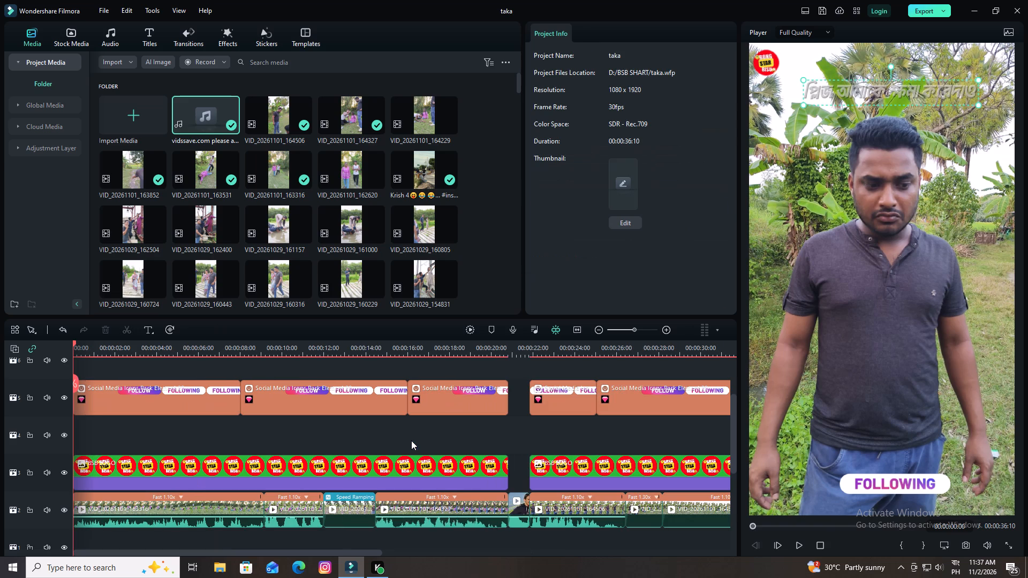
Add the Big Title Pack Title 19 template to video track 4 at the very start of the timeline.
scroll(420, 438, "up", 3)
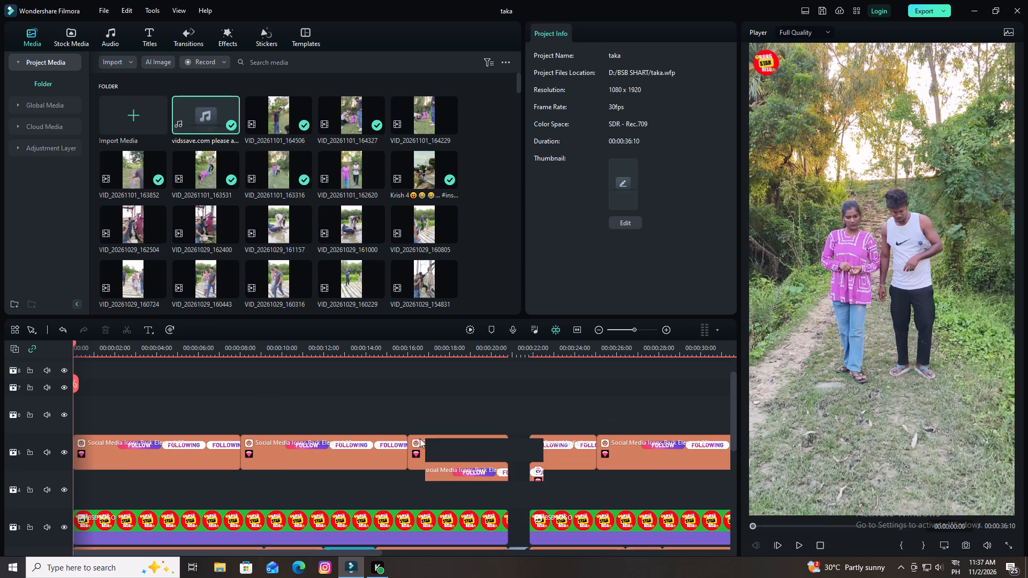
scroll(420, 438, "down", 1)
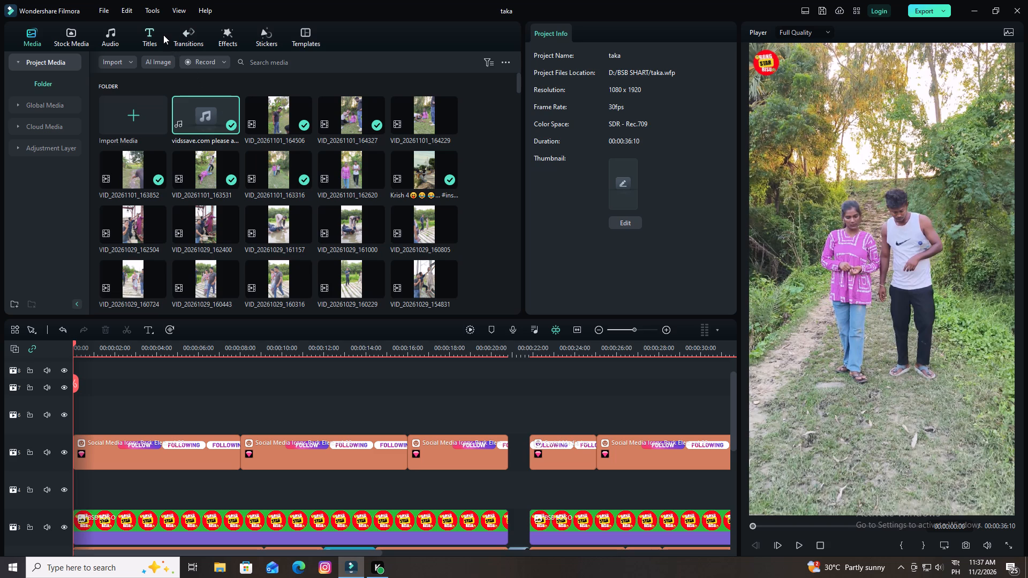
left_click(157, 32)
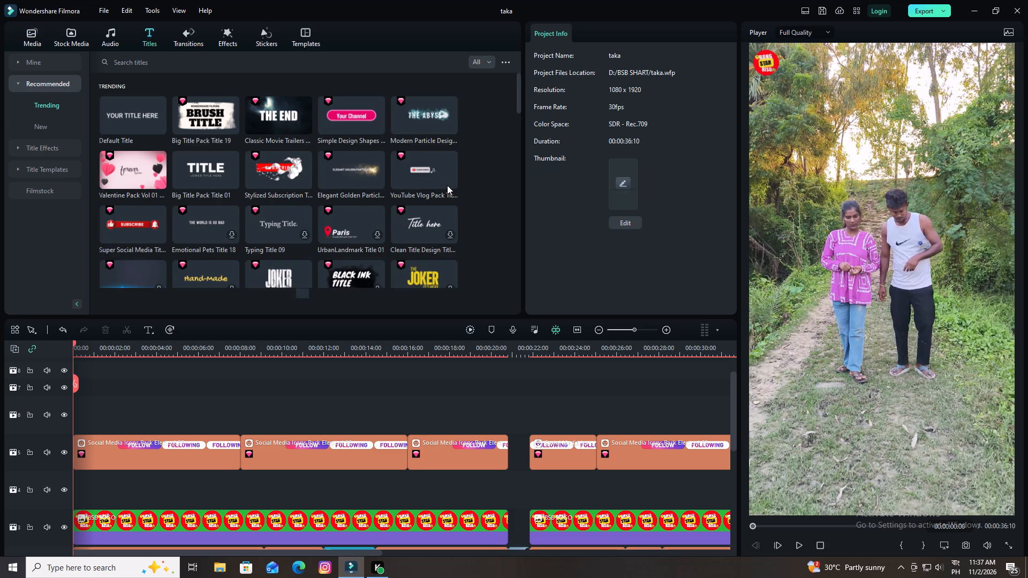
left_click_drag(210, 107, 154, 387)
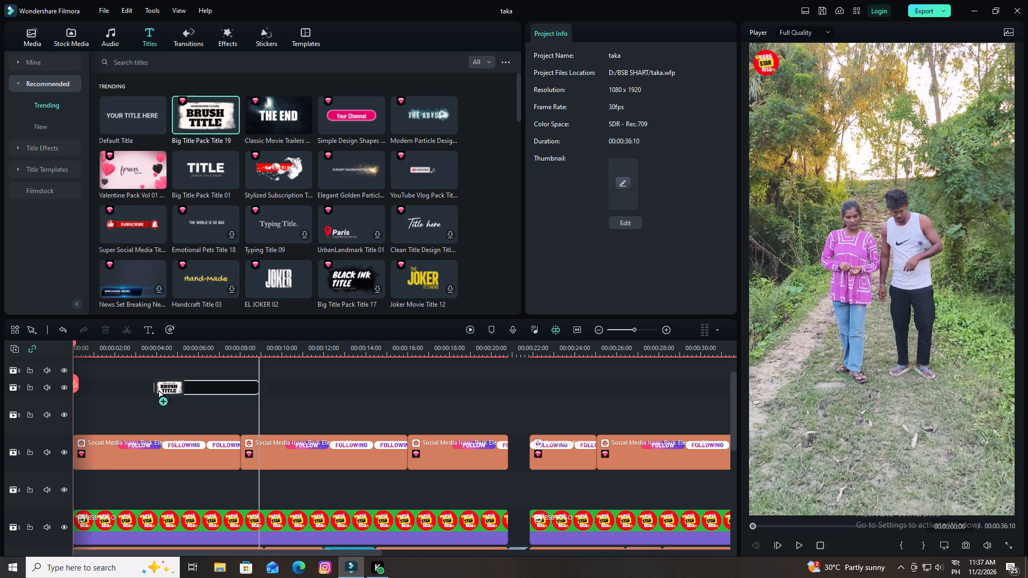
left_click_drag(154, 387, 74, 480)
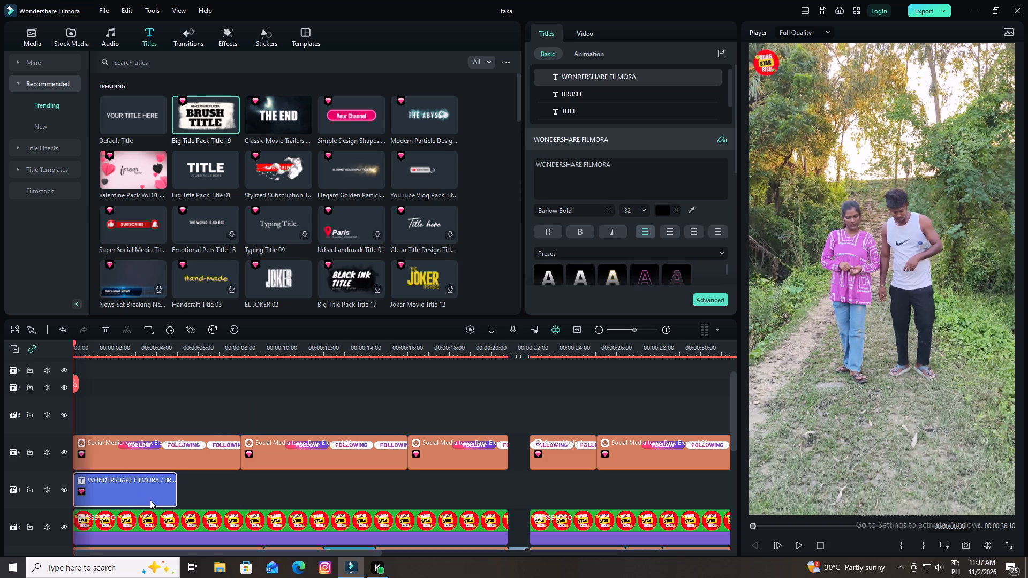
Extend the new title clip to 00:00:34:10, level with the end of the Follow sticker clips.
left_click_drag(175, 494, 388, 522)
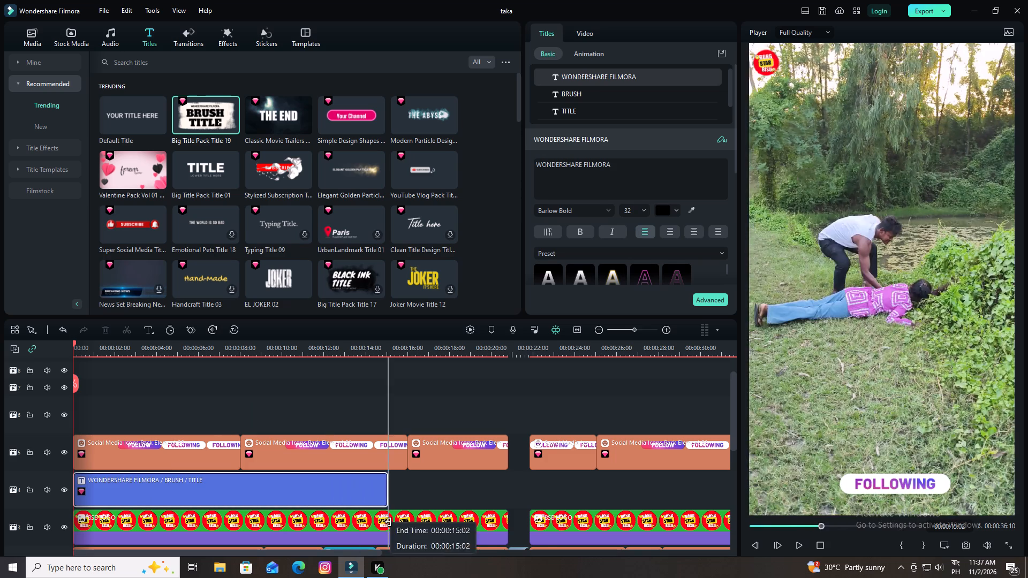
left_click_drag(388, 522, 615, 480)
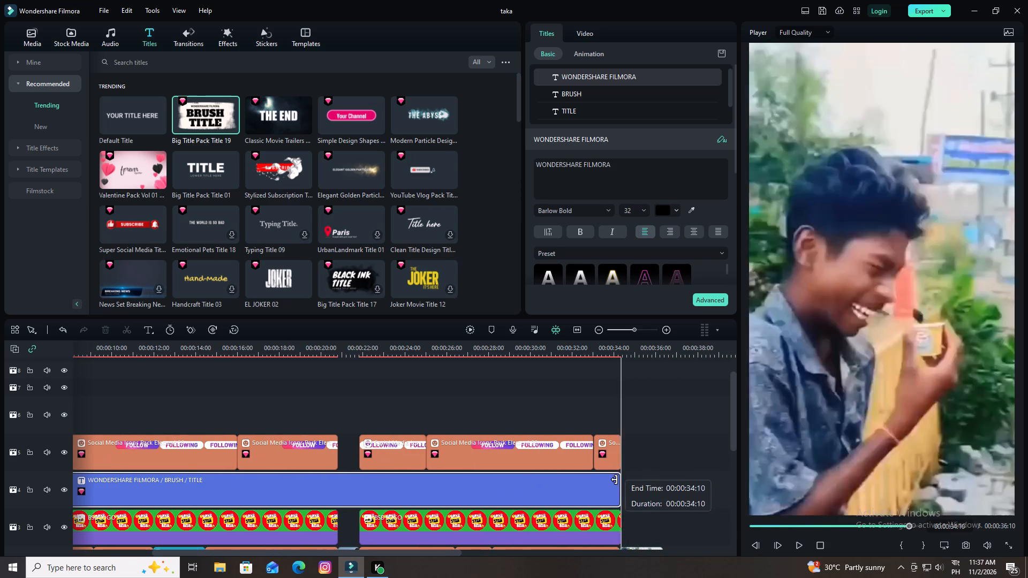
left_click_drag(615, 480, 621, 482)
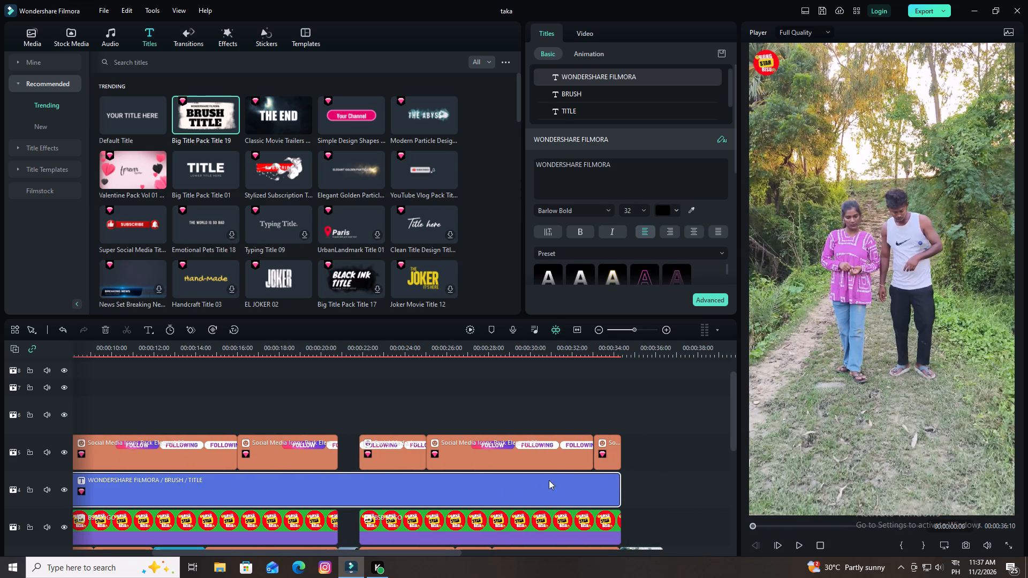
Remove the TITLE and WONDERSHARE FILMORA text layers from the new title, keeping BRUSH and the painted background.
double_click(535, 485)
left_click(919, 314)
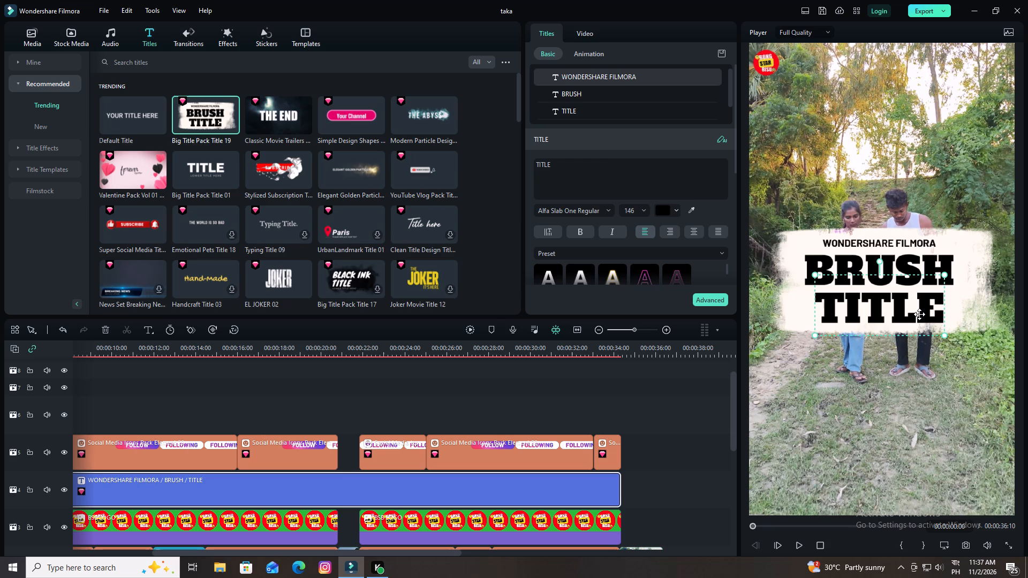
key("Delete")
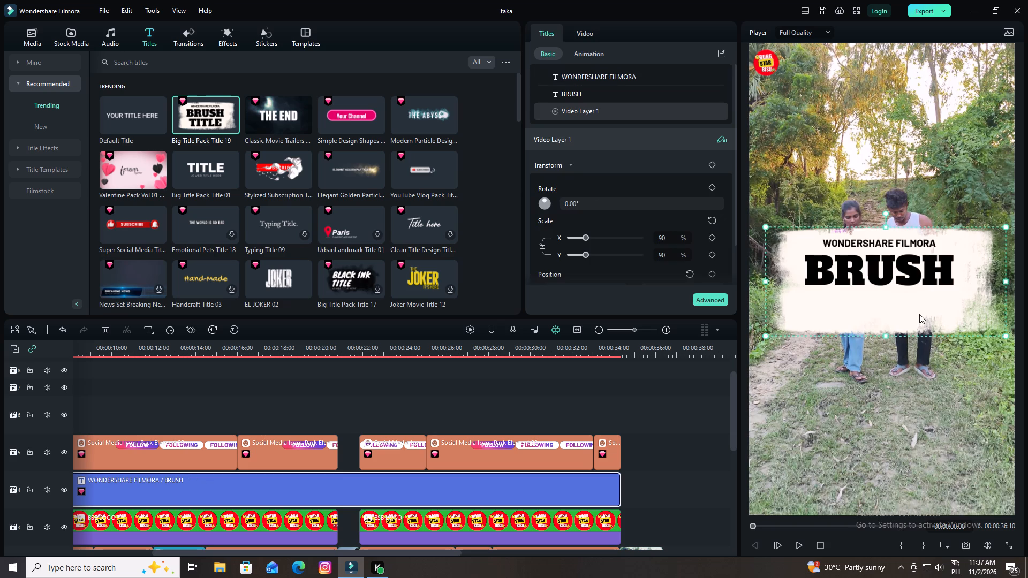
left_click(893, 245)
key("Delete")
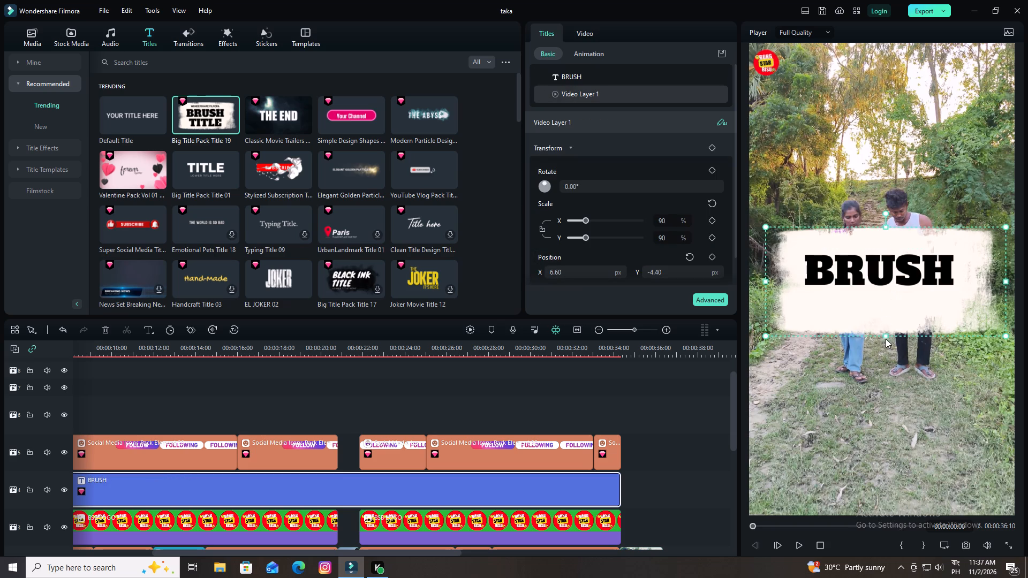
Move the title's painted background to the top of the frame, horizontally centred, at about Y 341 px.
left_click(886, 337)
left_click_drag(887, 324, 889, 263)
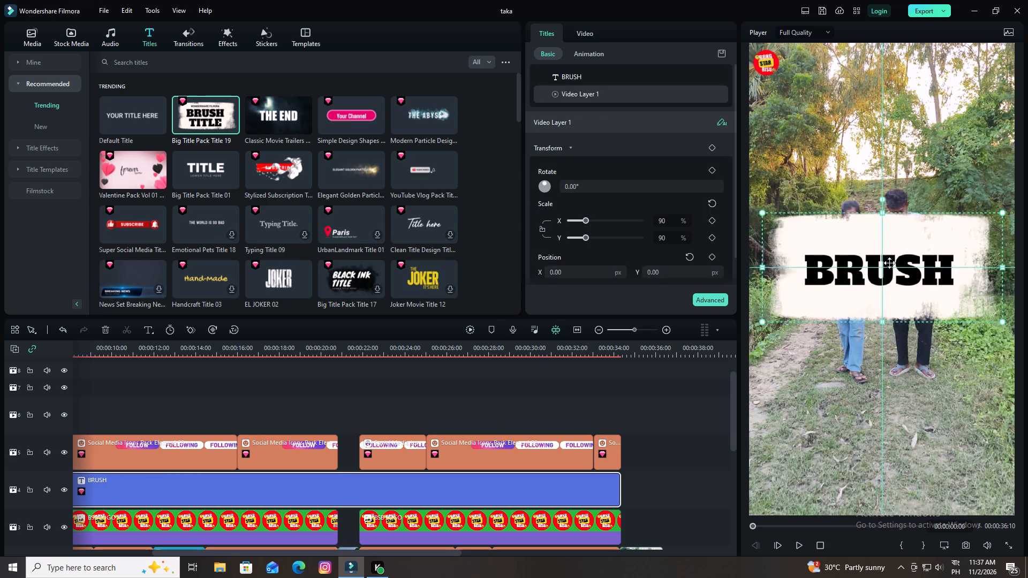
left_click_drag(889, 263, 890, 146)
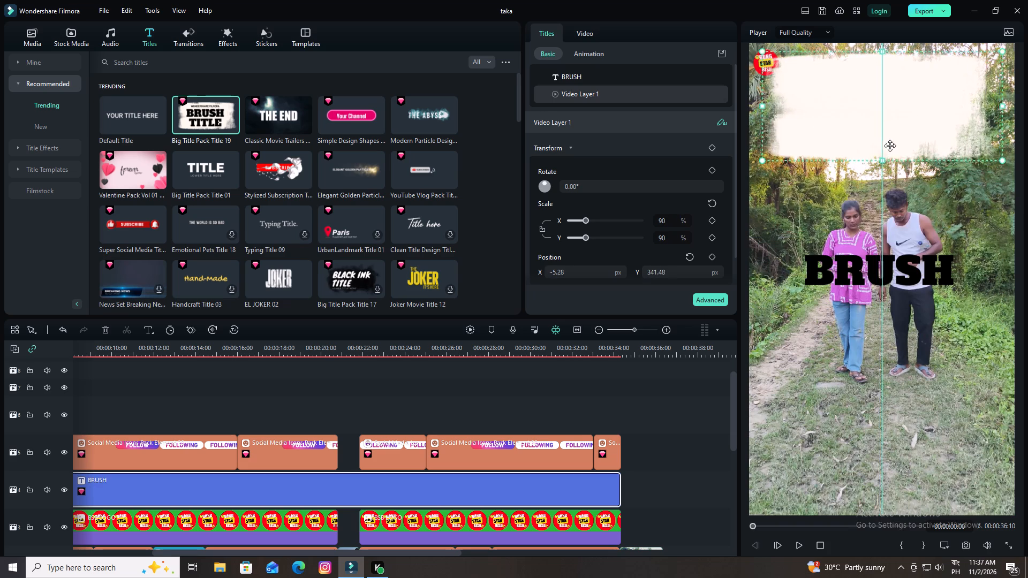
left_click_drag(890, 146, 885, 143)
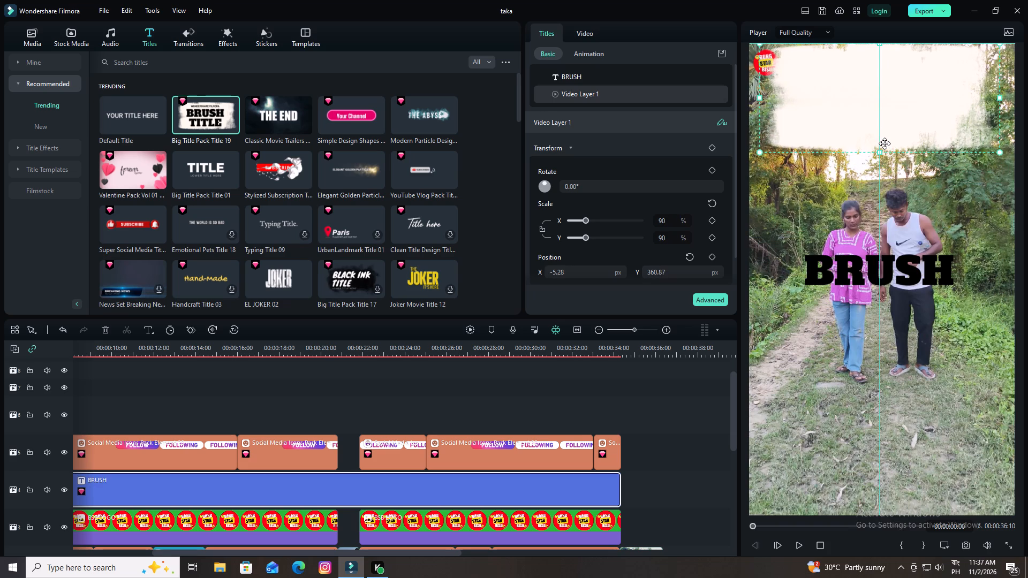
left_click_drag(885, 143, 887, 150)
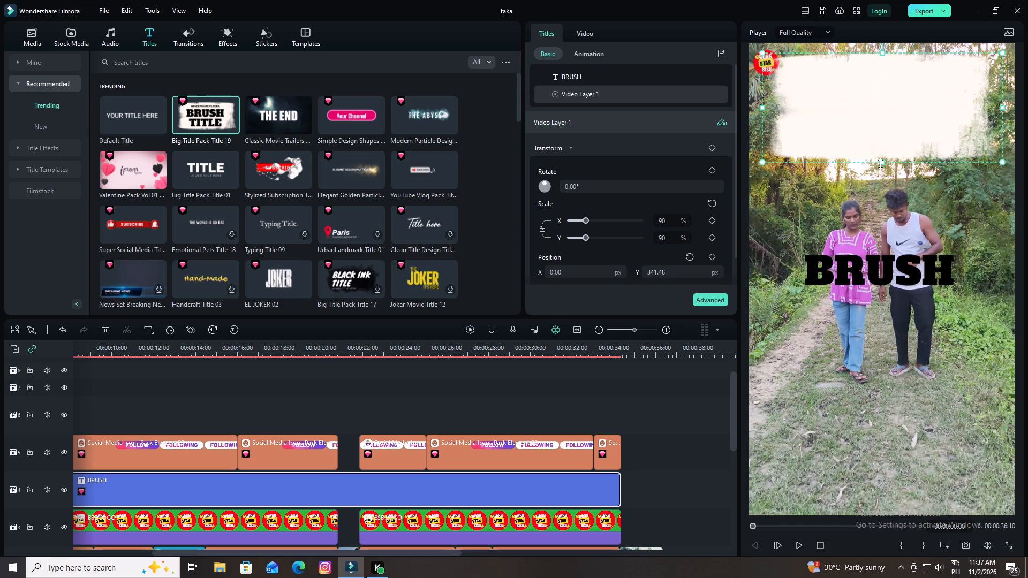
Flatten the painted background into a thin strip by reducing its vertical scale to 26%.
left_click(880, 164)
left_click_drag(883, 163, 881, 112)
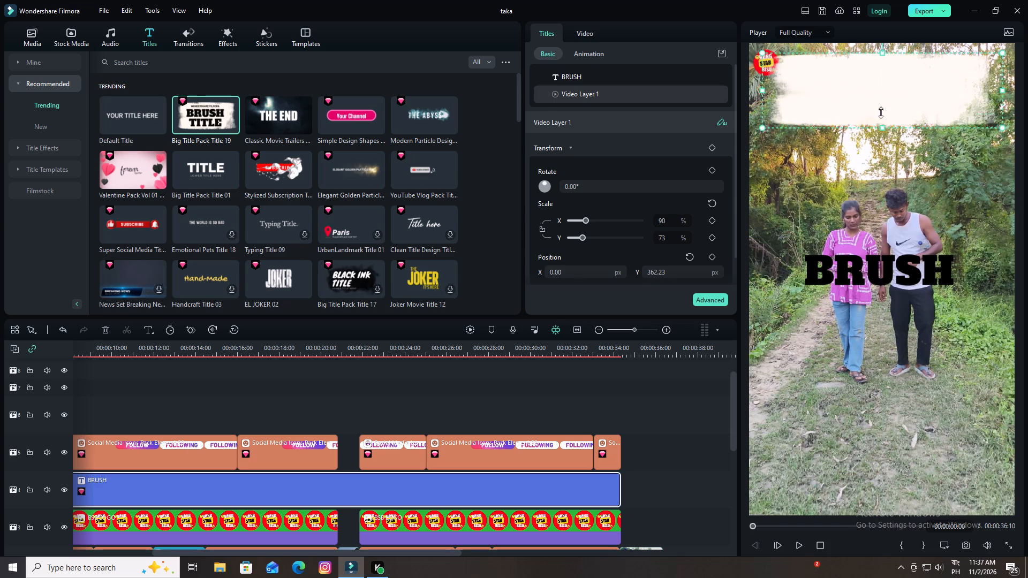
left_click_drag(881, 112, 884, 85)
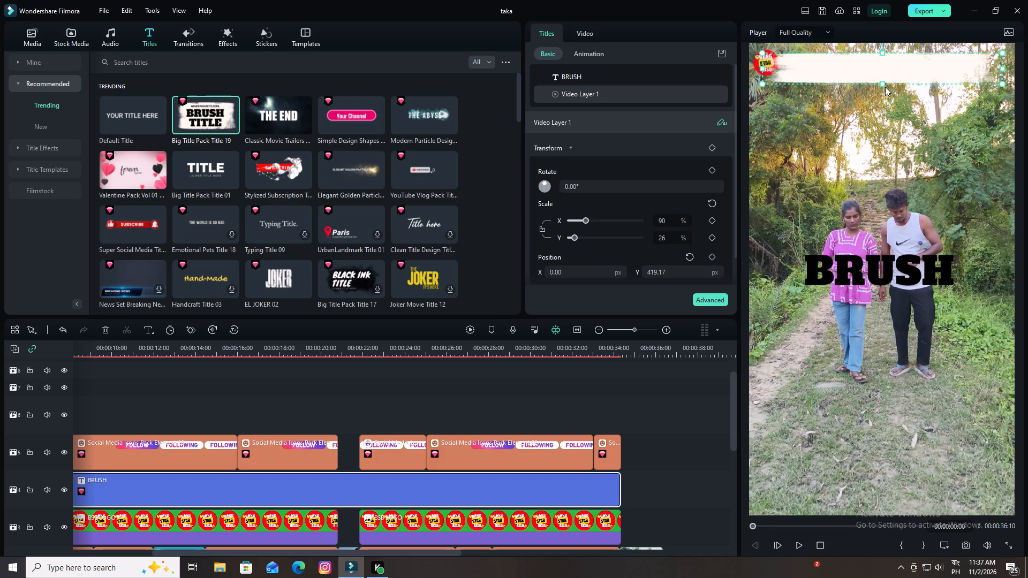
Shrink the BRUSH text to size 60 and place it on the white strip just beside the round logo.
left_click(891, 258)
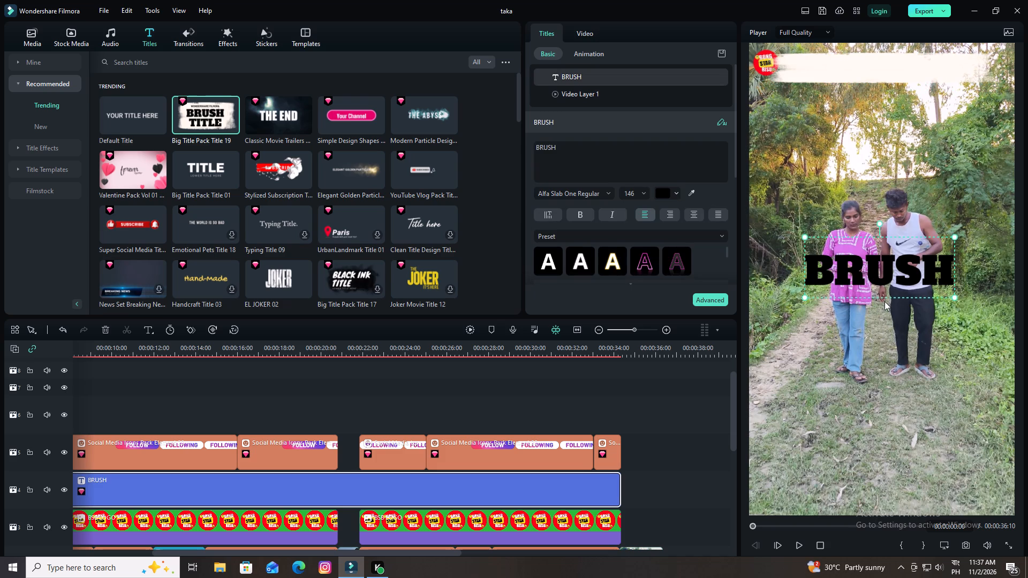
left_click_drag(955, 300, 873, 253)
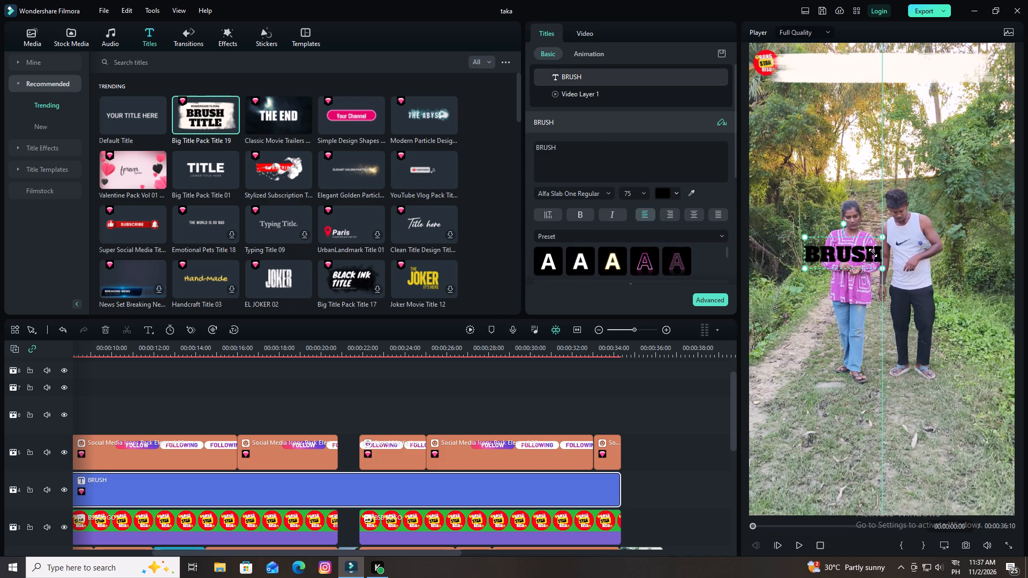
left_click_drag(873, 253, 867, 248)
left_click_drag(841, 252, 843, 128)
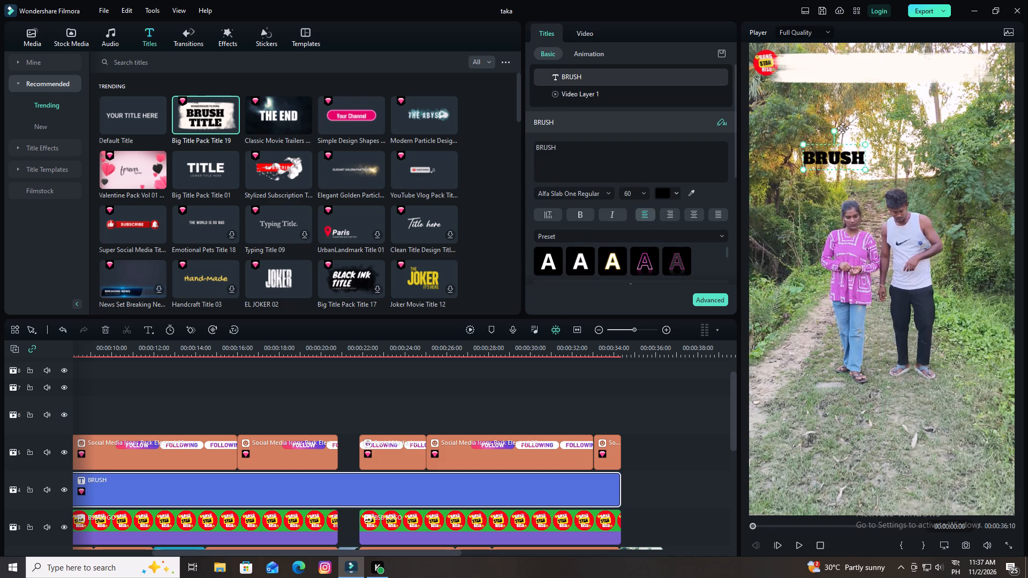
left_click_drag(843, 128, 840, 73)
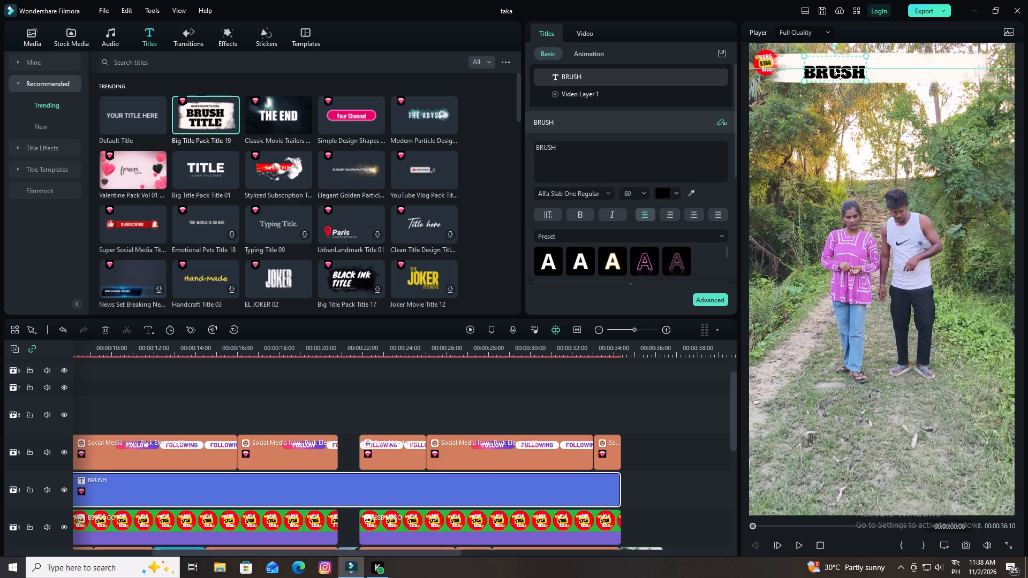
Replace the BRUSH text with the copied sentence "প্লিজ আমাকে ক্ষমা করেদাও" and place it on the white strip just beside the round logo.
left_click_drag(840, 73, 841, 75)
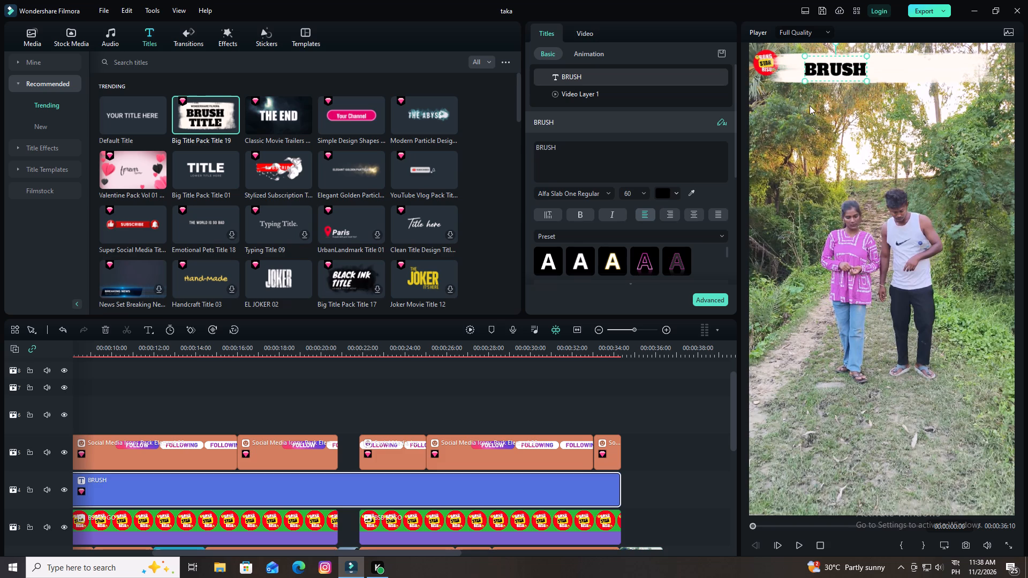
double_click(591, 144)
key("ctrl+v")
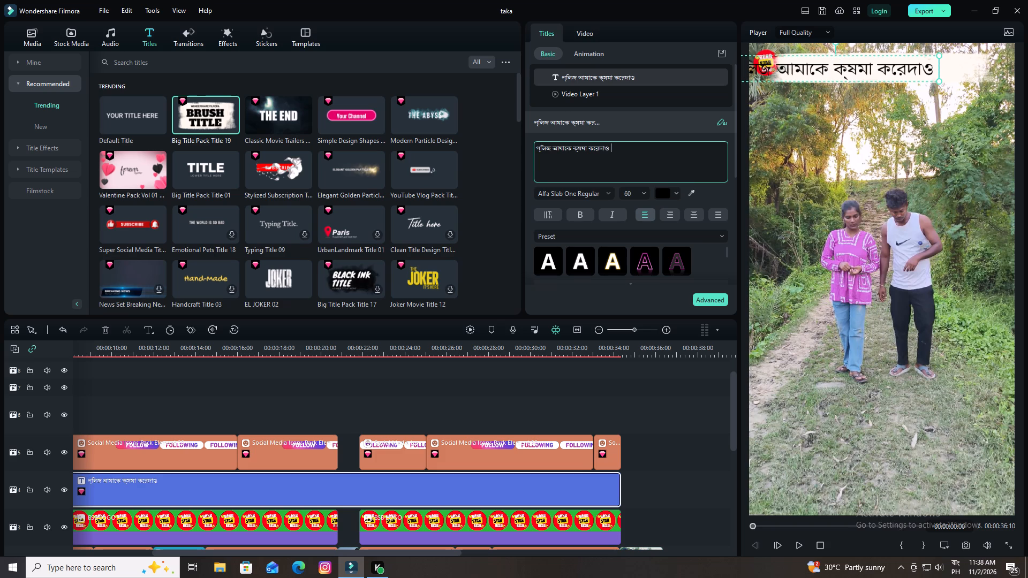
left_click_drag(836, 57, 855, 56)
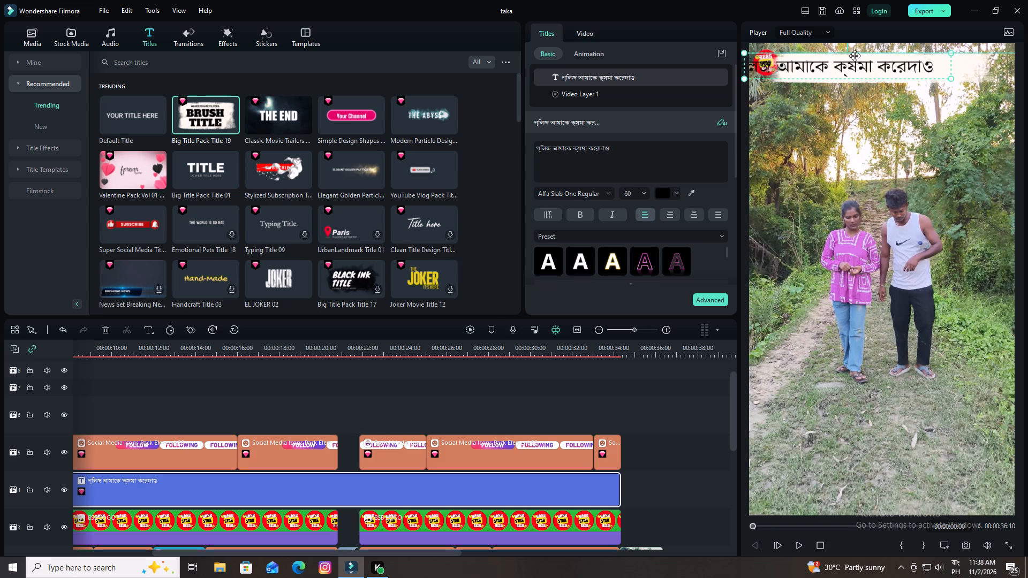
left_click_drag(855, 56, 881, 57)
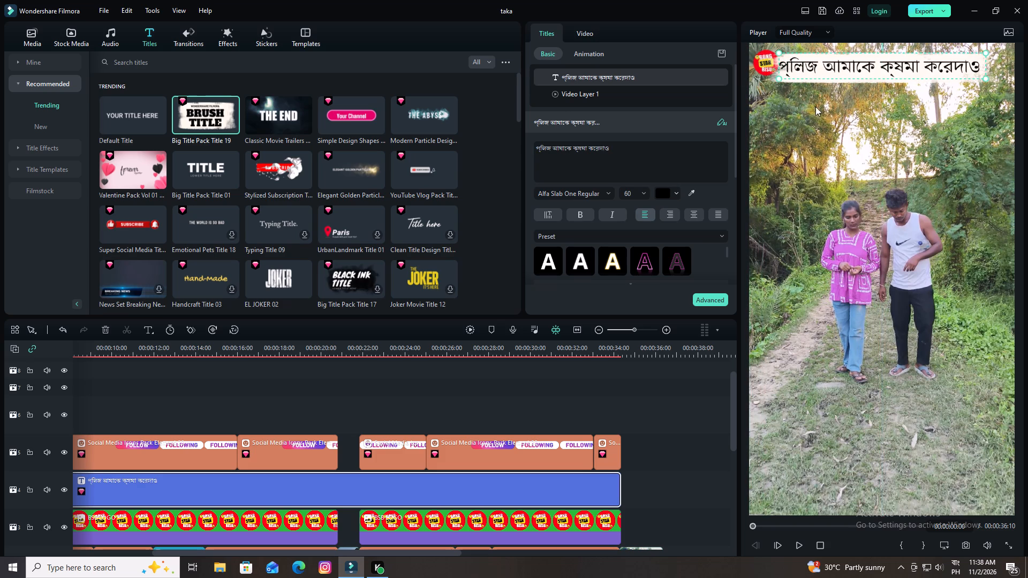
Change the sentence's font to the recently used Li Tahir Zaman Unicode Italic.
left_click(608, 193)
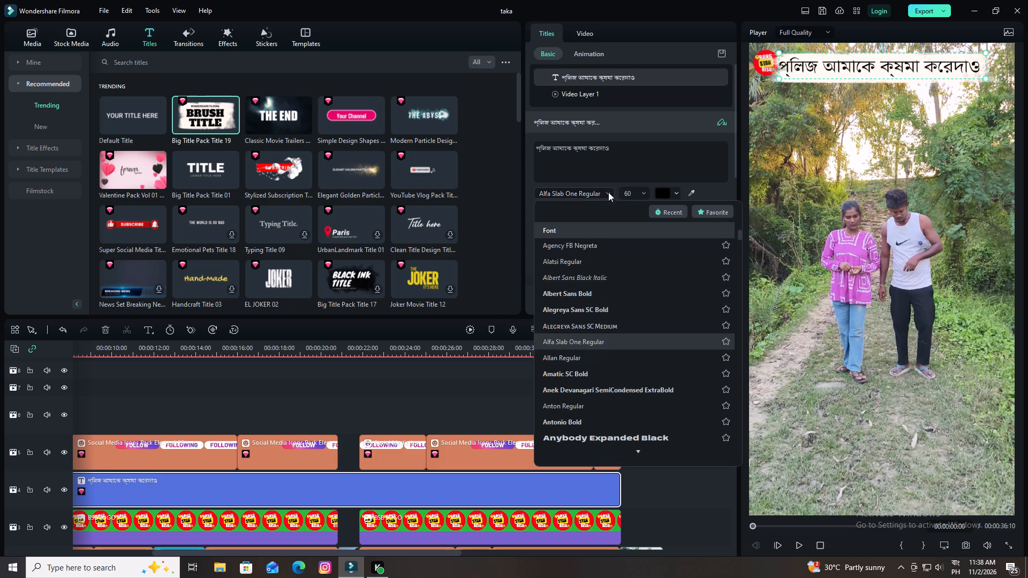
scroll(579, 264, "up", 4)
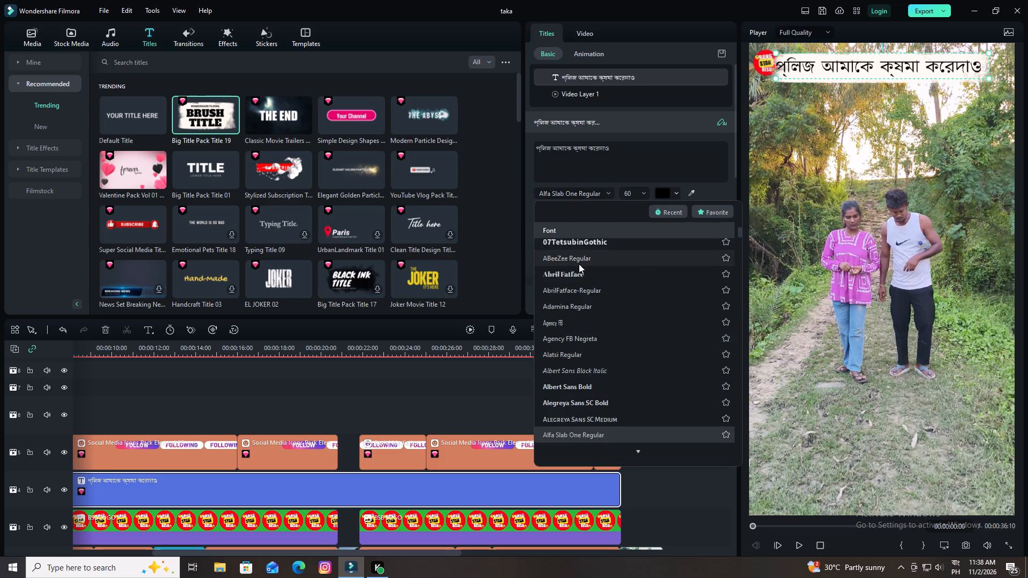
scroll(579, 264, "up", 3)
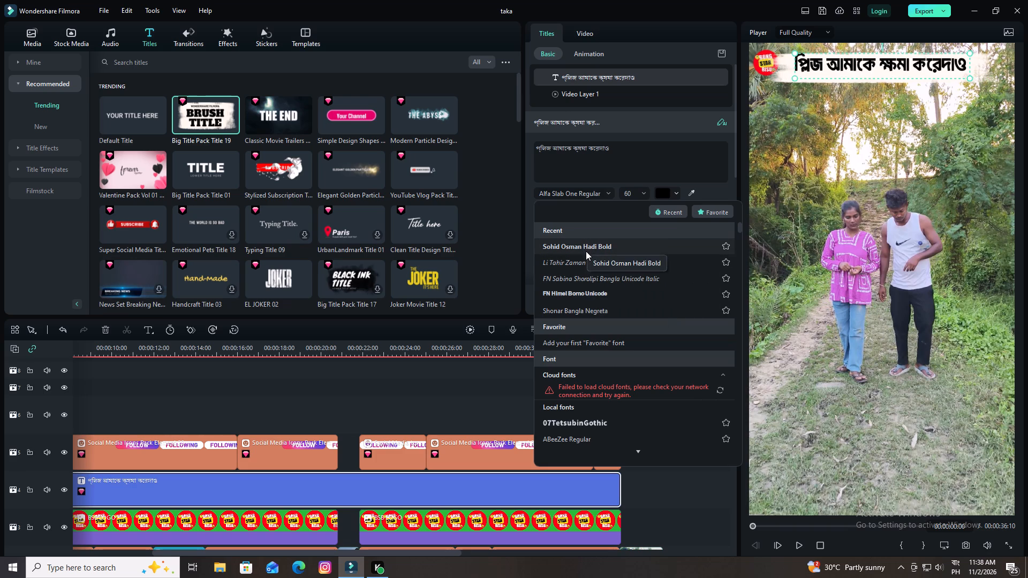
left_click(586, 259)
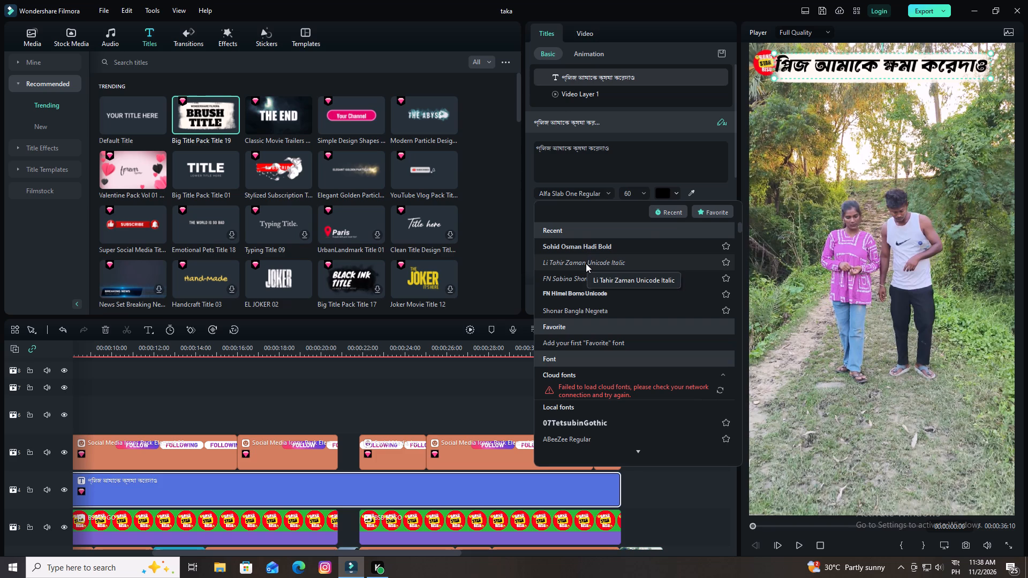
Set the sentence's font to the recently used FN Sabina Shorolipi Bangla Unicode Italic.
left_click(607, 191)
scroll(589, 234, "up", 7)
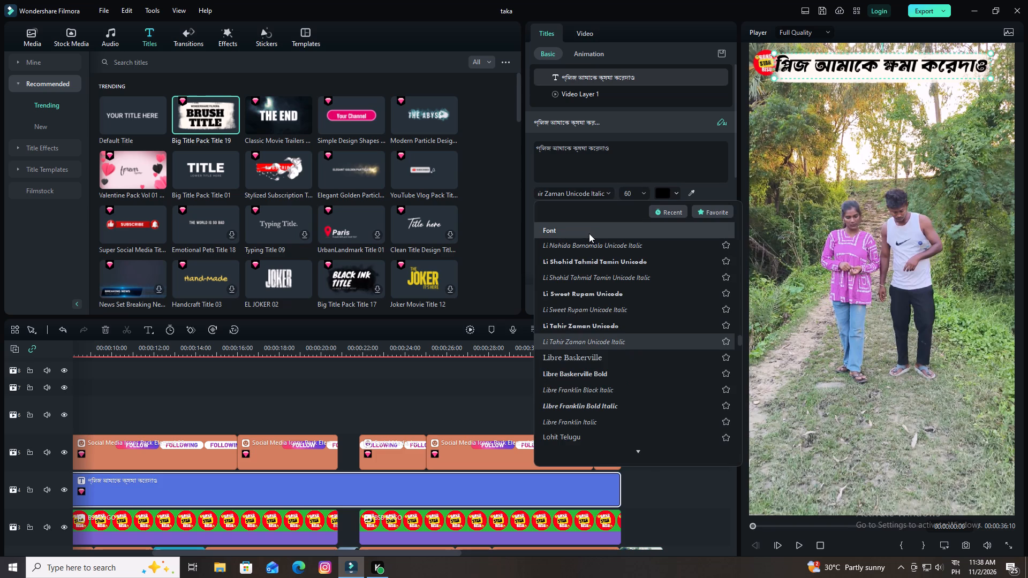
scroll(597, 285, "up", 20)
scroll(597, 285, "up", 13)
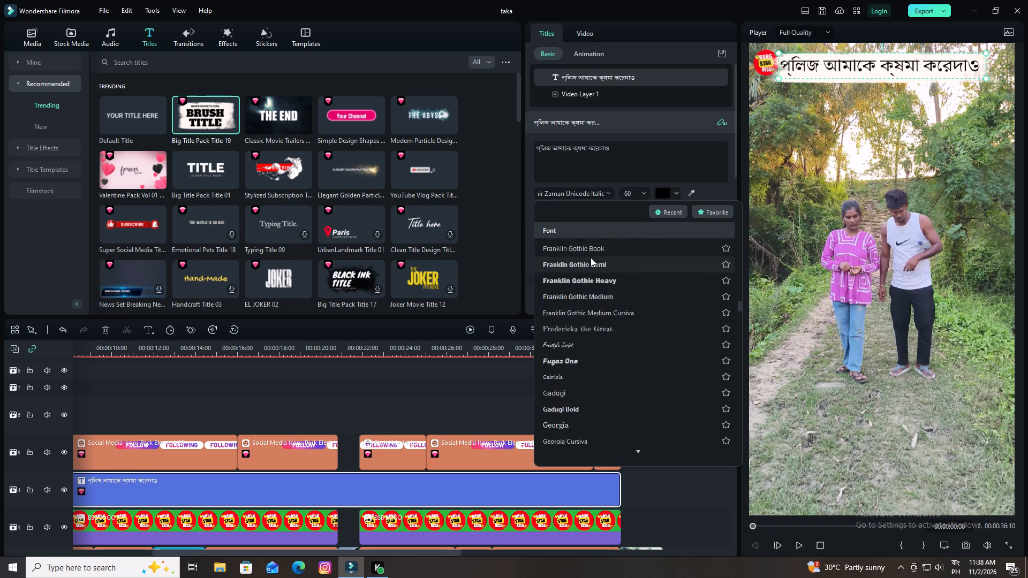
scroll(591, 257, "up", 20)
scroll(591, 257, "up", 19)
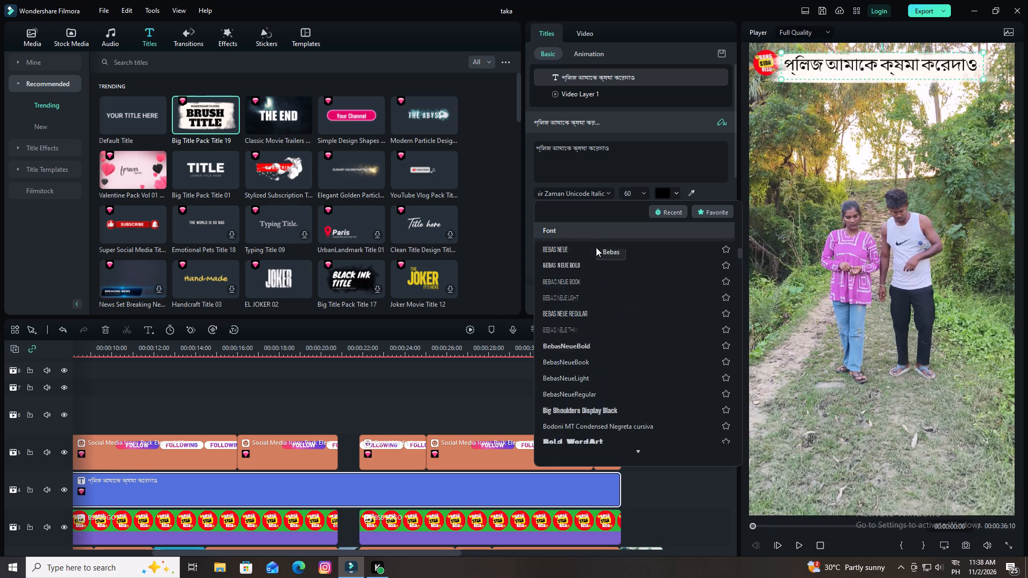
scroll(596, 247, "up", 20)
scroll(596, 247, "up", 6)
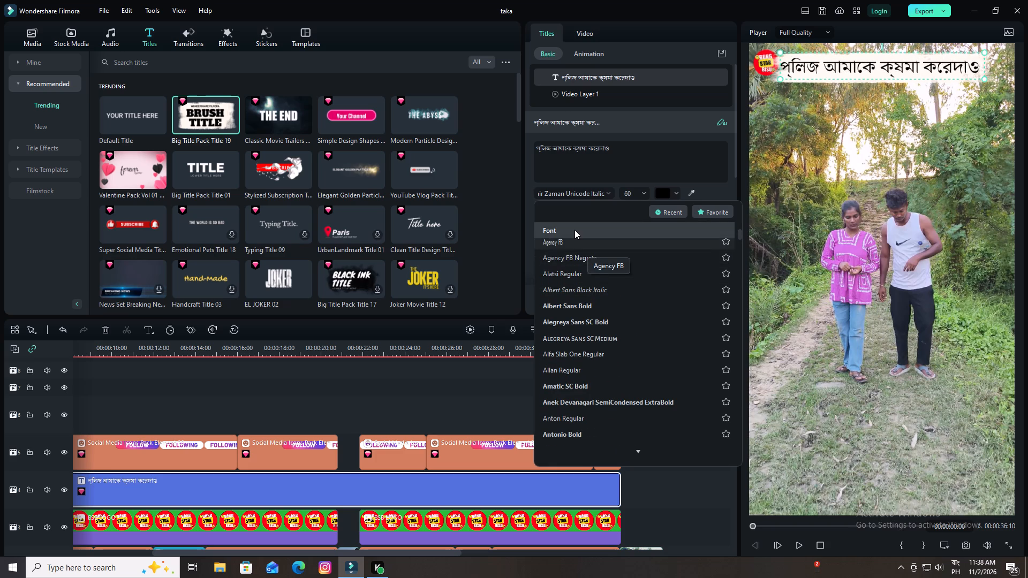
scroll(591, 263, "up", 12)
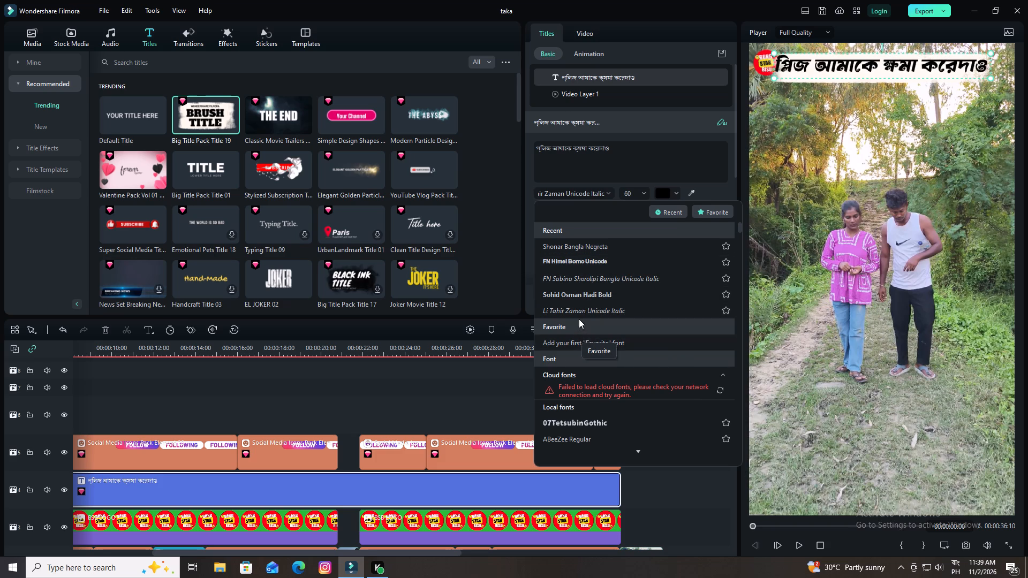
left_click(585, 283)
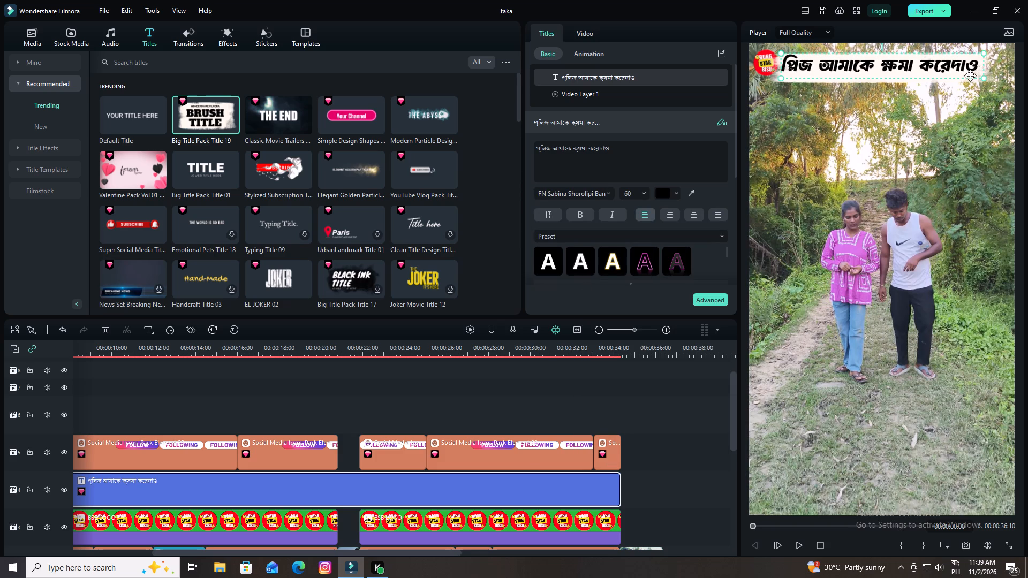
Nudge the Bengali sentence down slightly to centre it vertically on the white strip.
key("Down")
key("Down")
key("Down")
key("Down")
left_click(885, 63)
key("Down")
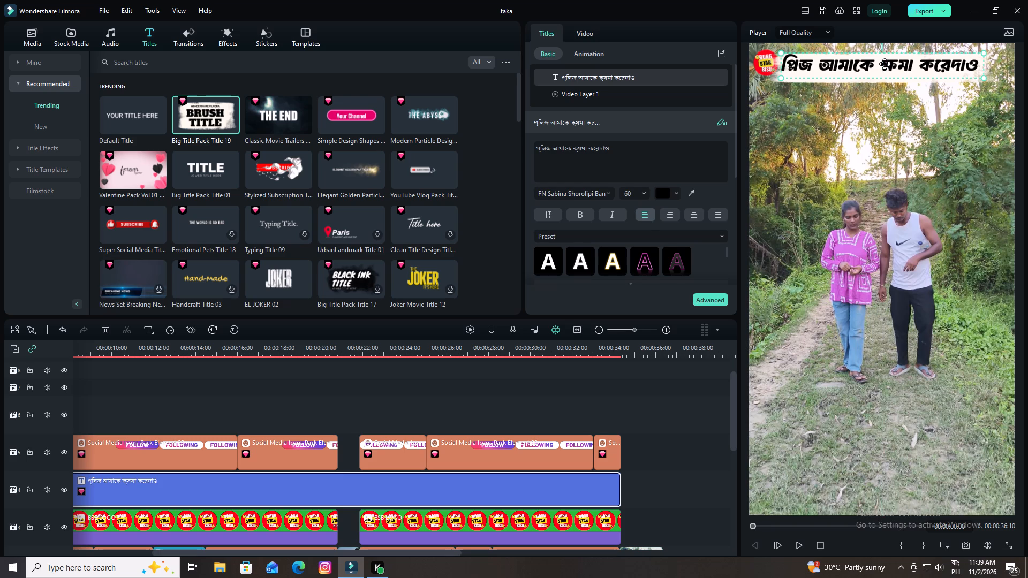
key("Down")
key("Down")
key("Down")
key("Down")
key("Down")
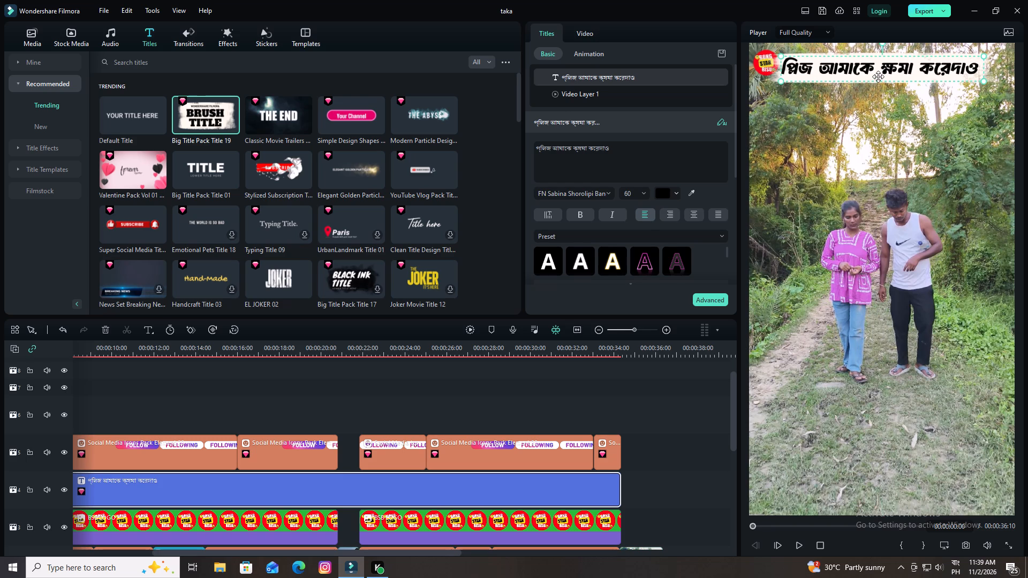
left_click(878, 77)
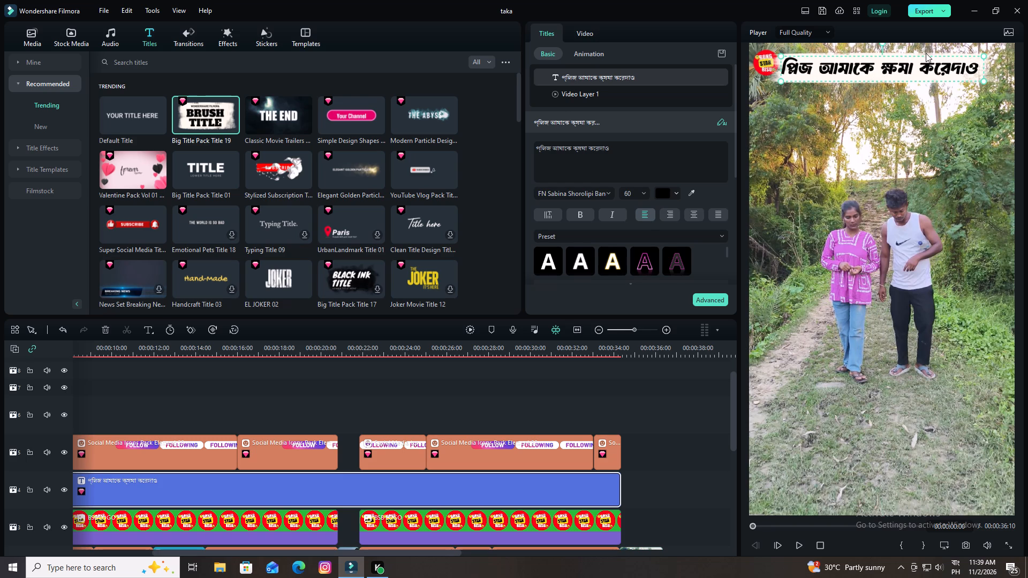
Thin the painted background strip from its lower and upper edges to a vertical scale of 21%.
left_click(925, 51)
left_click(925, 57)
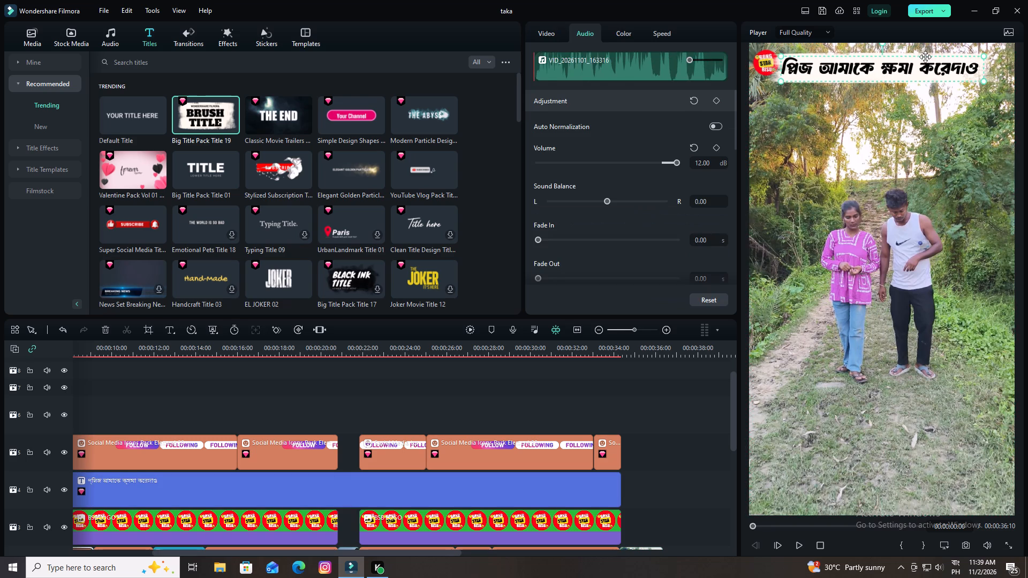
left_click(904, 85)
left_click(908, 79)
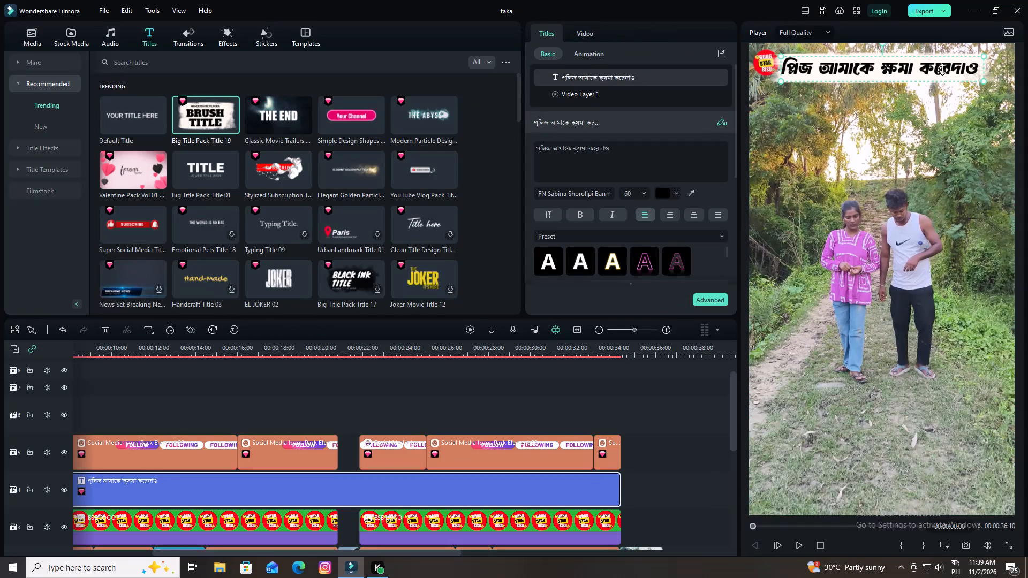
left_click(880, 86)
left_click(880, 83)
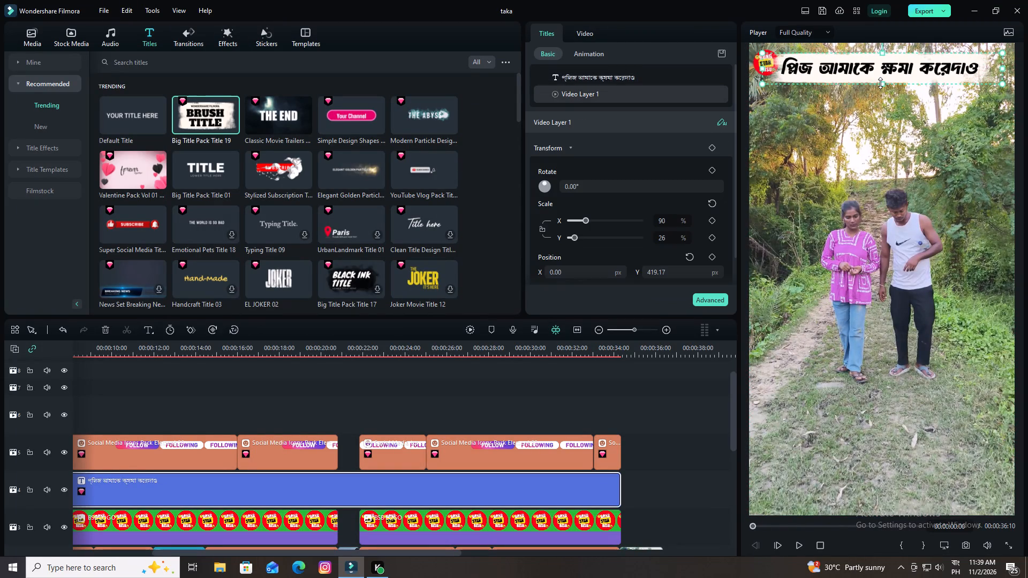
left_click(885, 83)
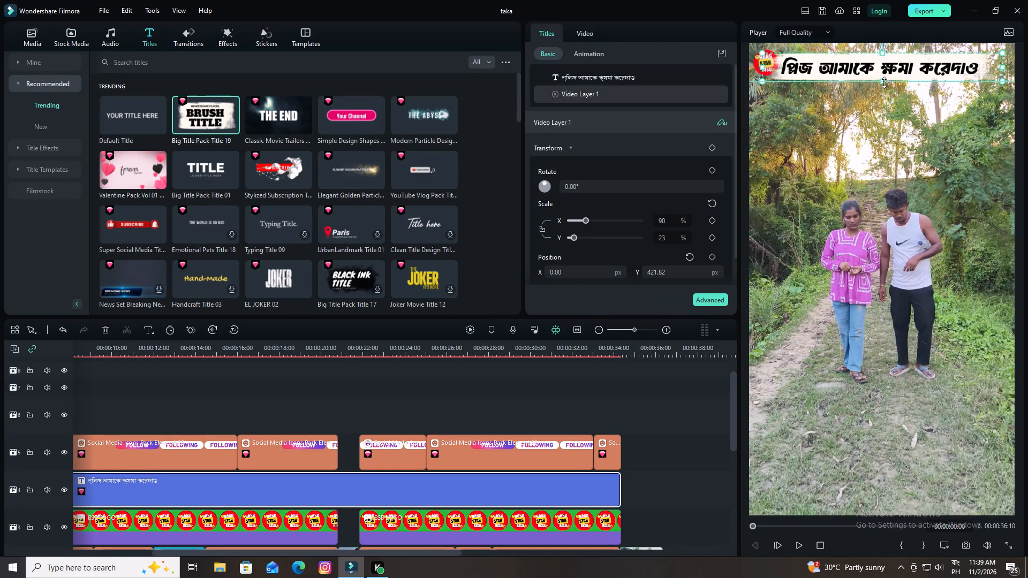
left_click(883, 52)
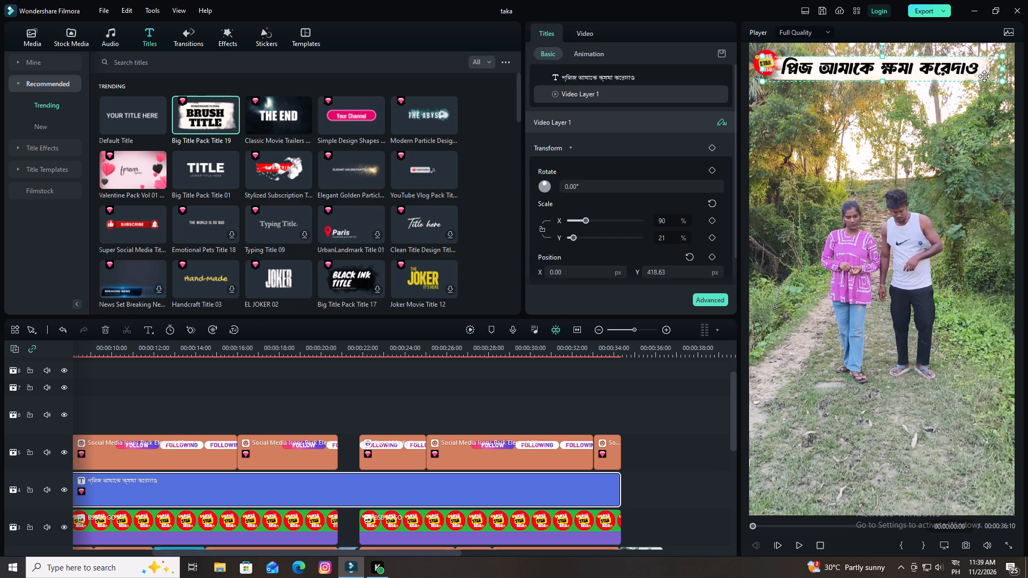
Widen the painted strip to a horizontal scale of 95% and nudge it left to about X 6.26 px.
left_click_drag(1001, 69, 1009, 70)
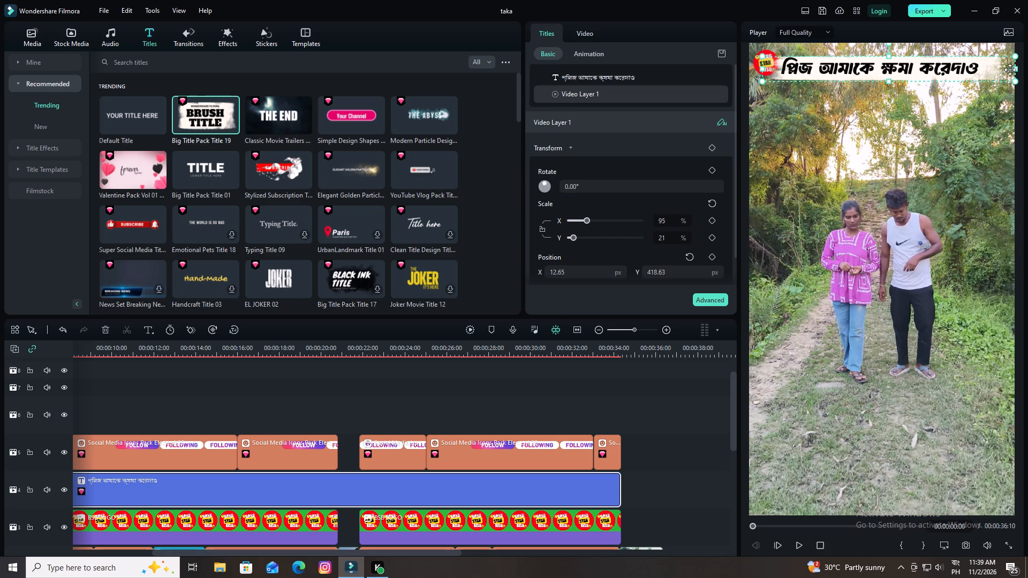
key("Left")
key("Left")
key("Left")
key("Left")
key("Left")
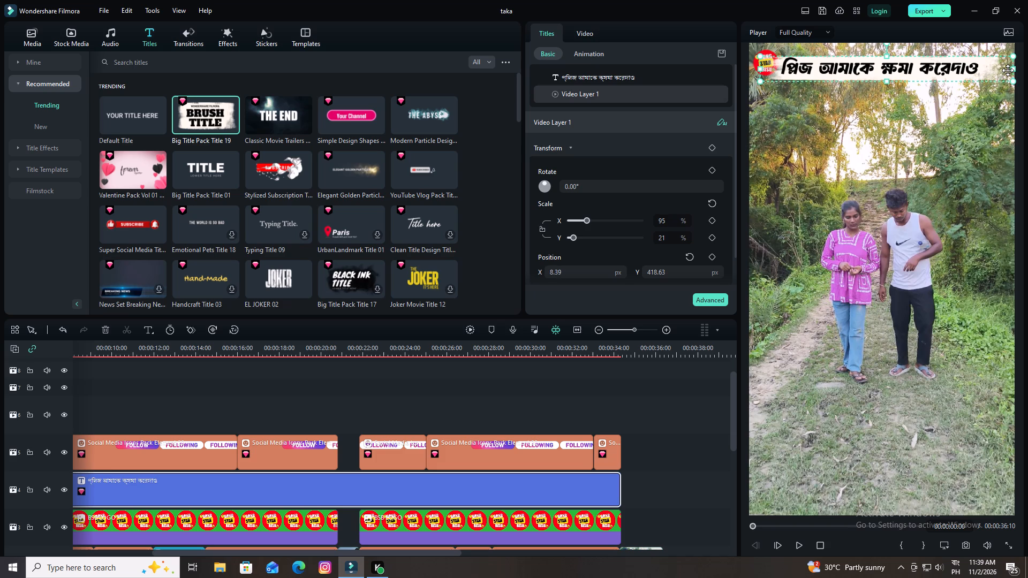
key("Left")
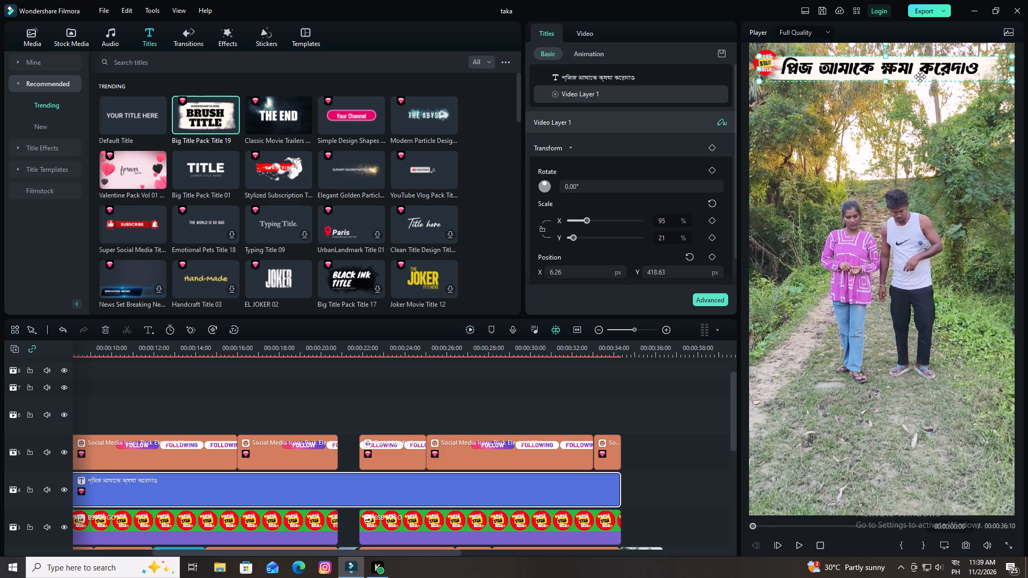
Move the Bengali sentence and the painted strip down together so both sit below the round logo.
left_click_drag(918, 74, 918, 84)
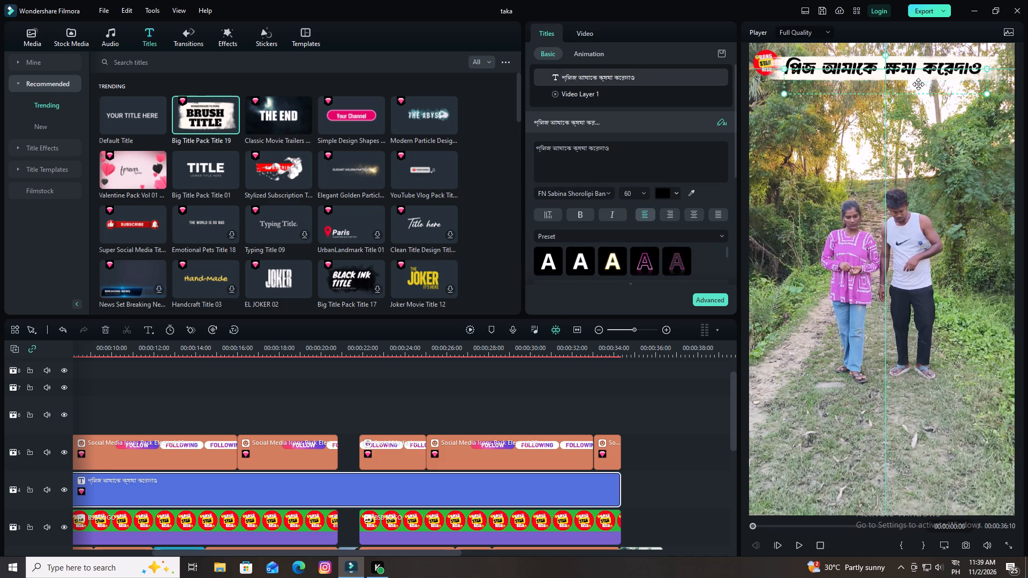
left_click_drag(918, 84, 921, 99)
left_click(919, 72)
left_click_drag(919, 70, 923, 81)
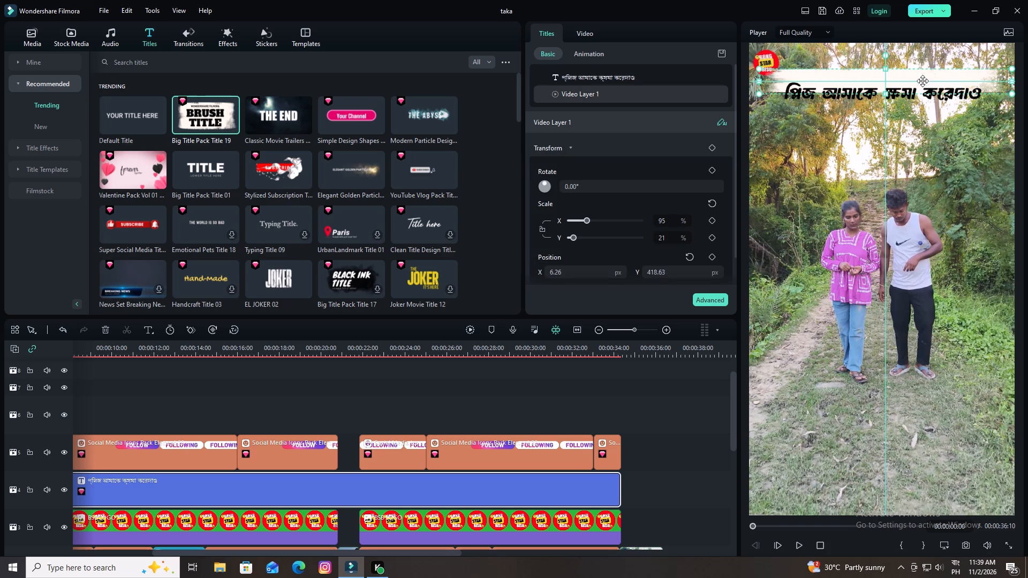
left_click_drag(923, 81, 924, 94)
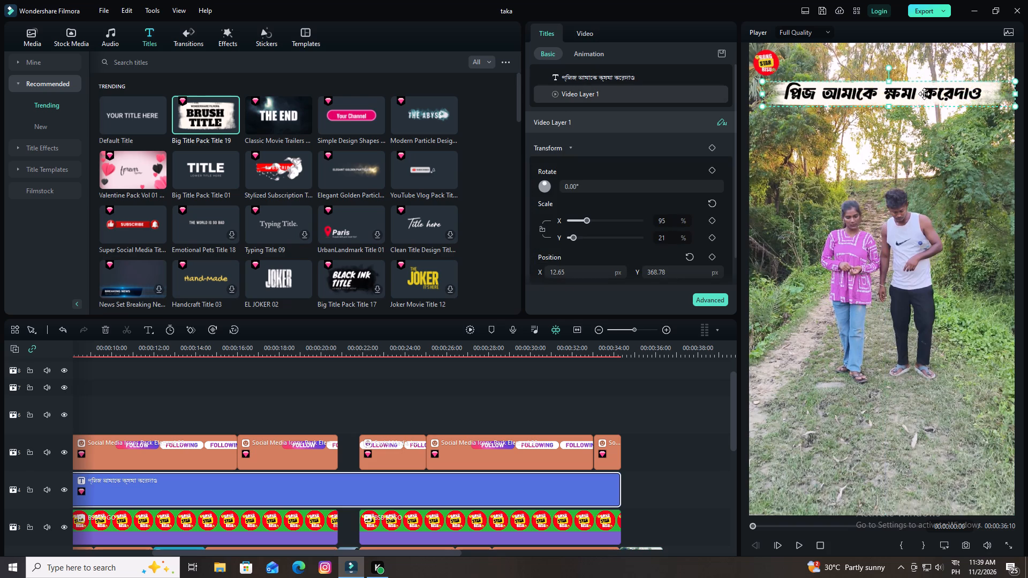
Nudge the painted strip up to about Y 381.55 px, close beneath the round logo.
key("Up")
key("Up")
key("Up")
key("Up")
key("Up")
key("Up")
key("Up")
key("Up")
key("Up")
key("Up")
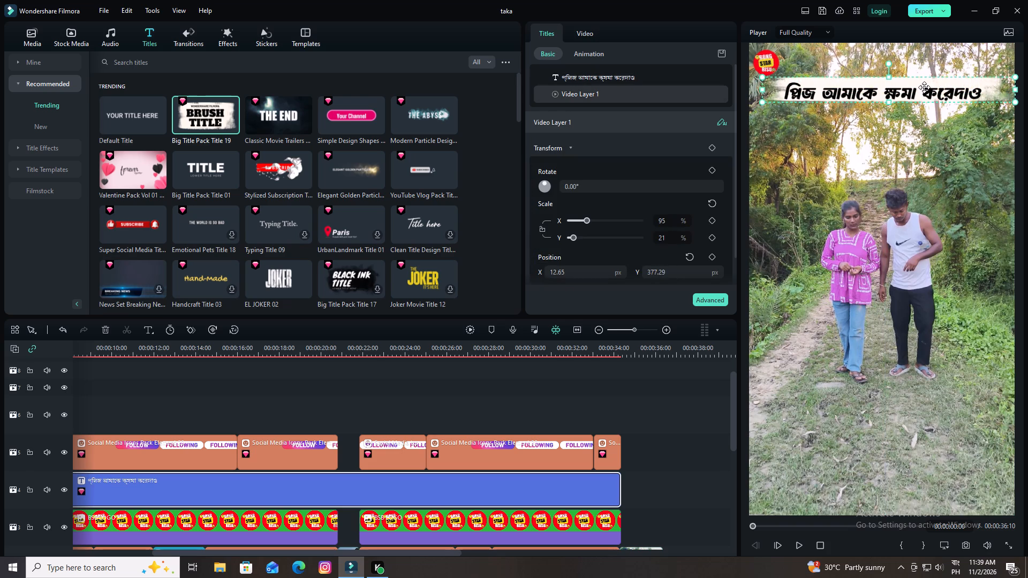
key("Up")
key("Up")
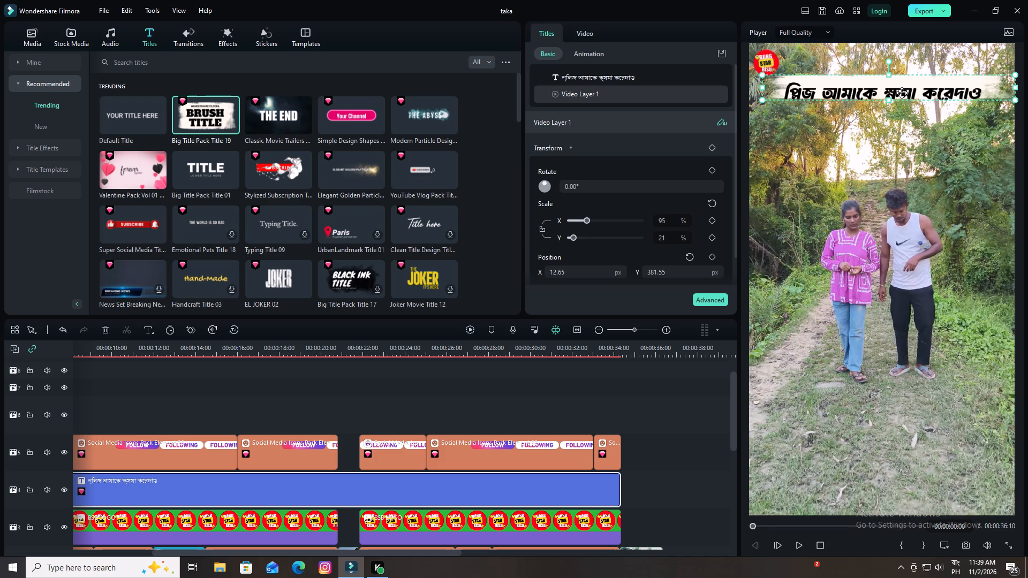
Move the Bengali sentence up onto the strip, centre it there, and nudge it slightly to the right.
left_click(893, 92)
left_click_drag(881, 93, 882, 87)
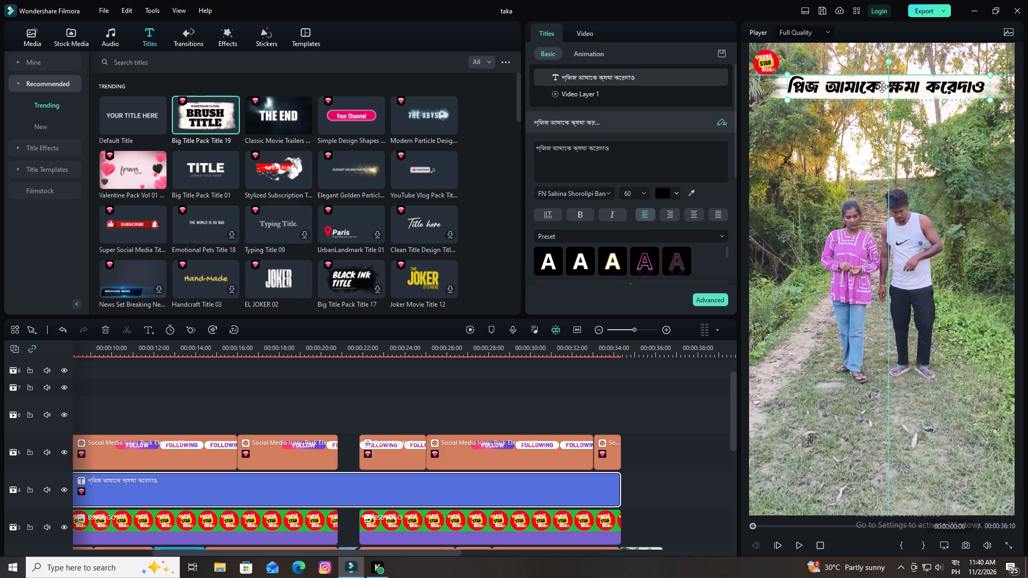
left_click_drag(882, 87, 883, 87)
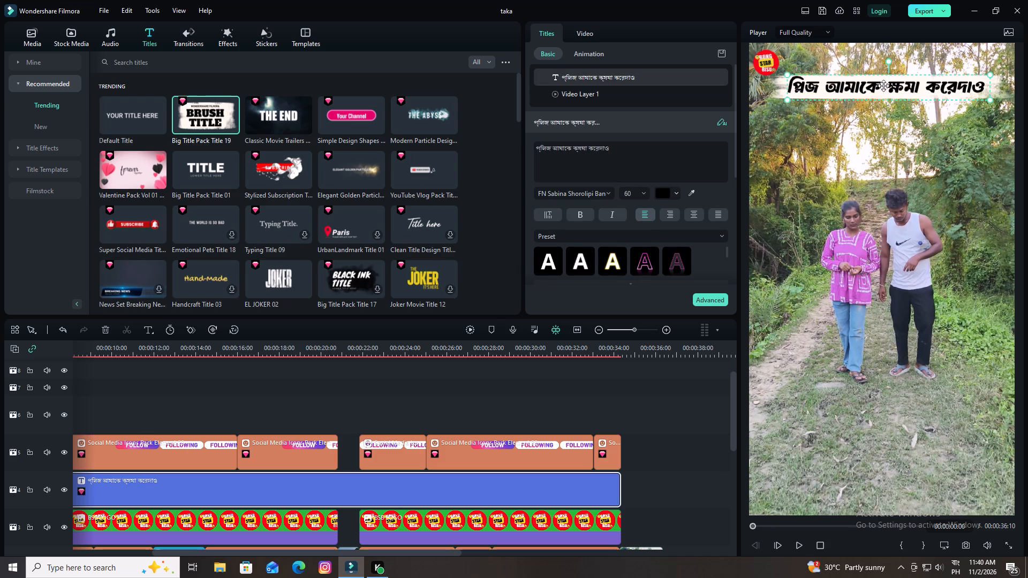
key("Right")
key("Right")
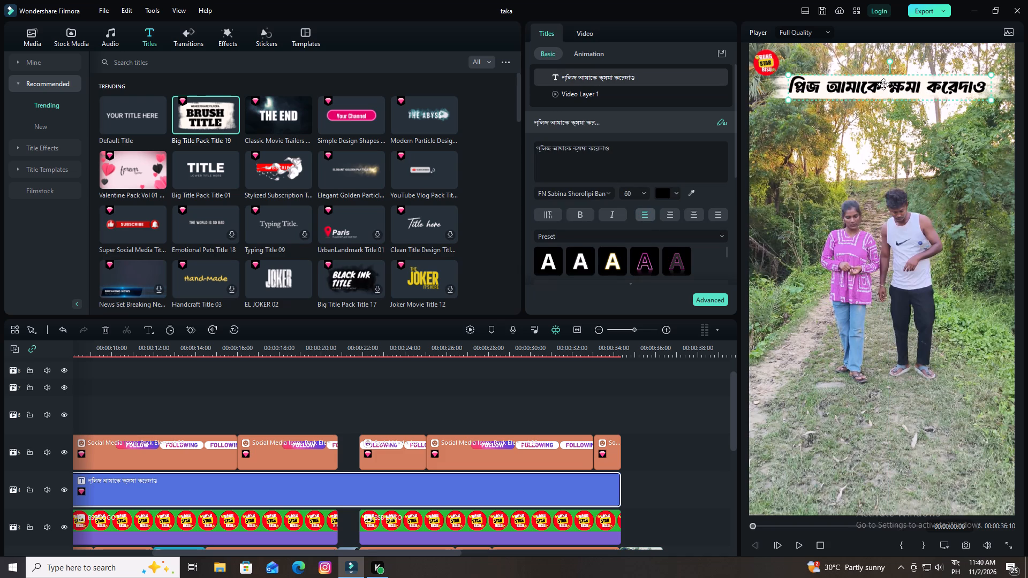
Nudge the painted strip slightly left to about X 11.59 px.
left_click(778, 91)
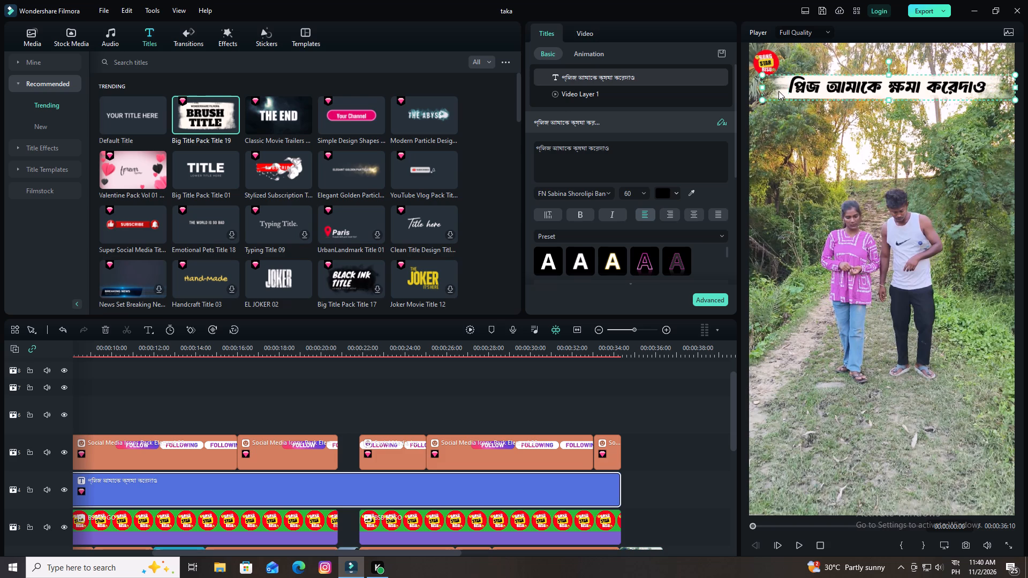
key("Left")
key("Left")
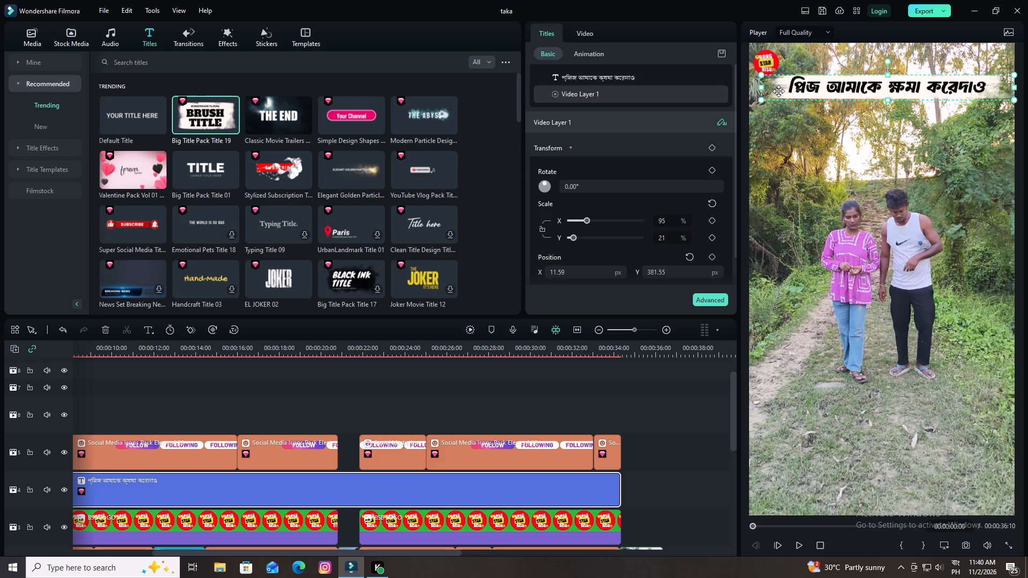
Nudge the painted strip further left to X 5.20 px, keeping its height position.
key("Left")
key("Left")
key("Left")
key("Left")
key("Left")
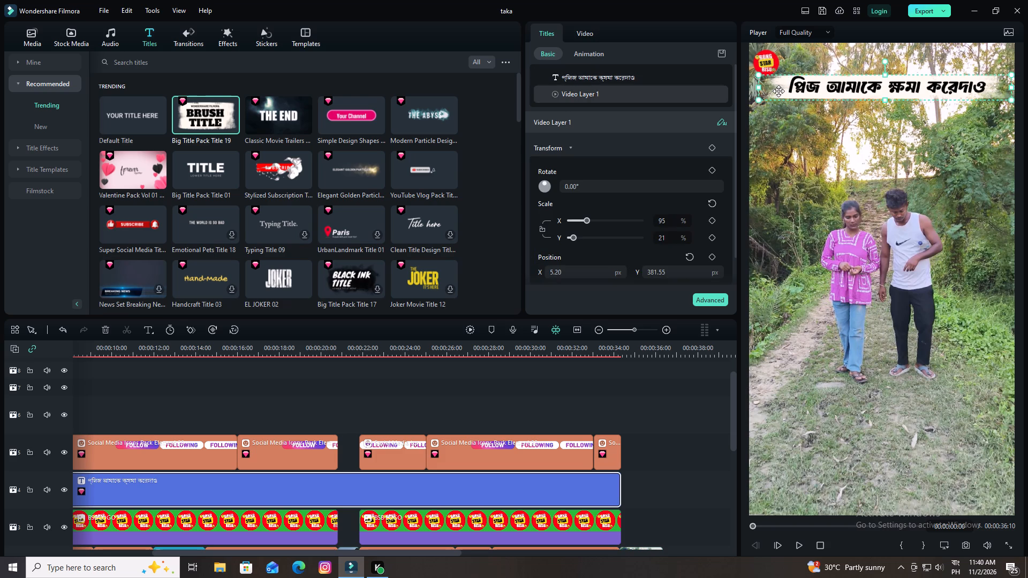
Nudge the Bengali sentence slightly left so it stays centred on the painted strip, and deselect it.
left_click(850, 86)
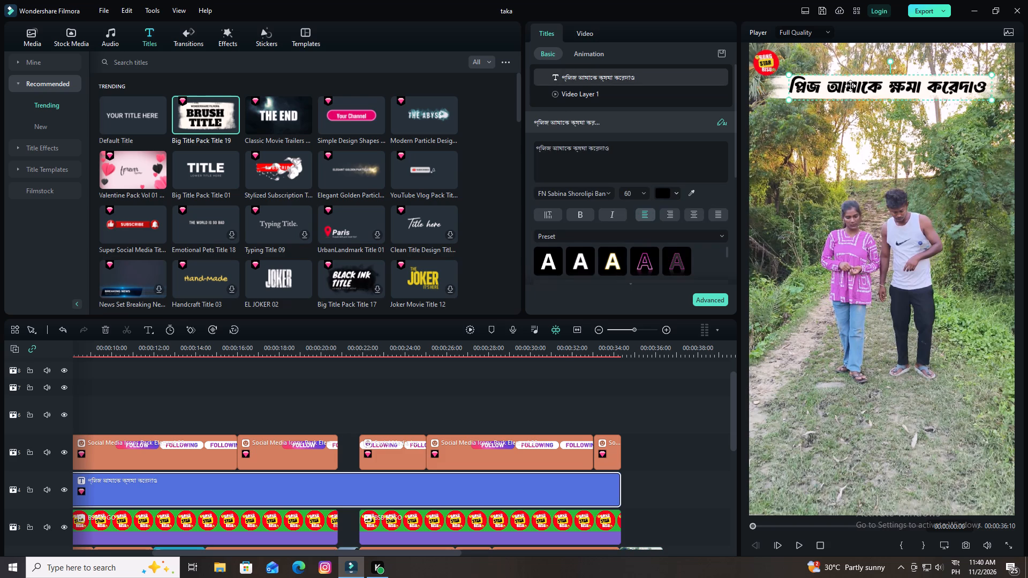
key("Left")
key("Left")
key("Left")
key("Left")
key("Left")
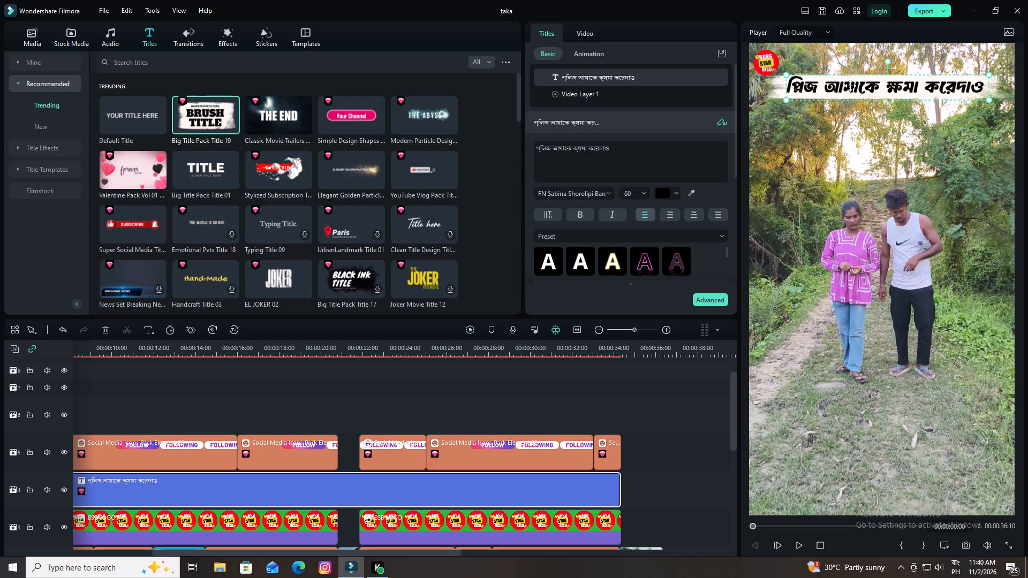
key("Left")
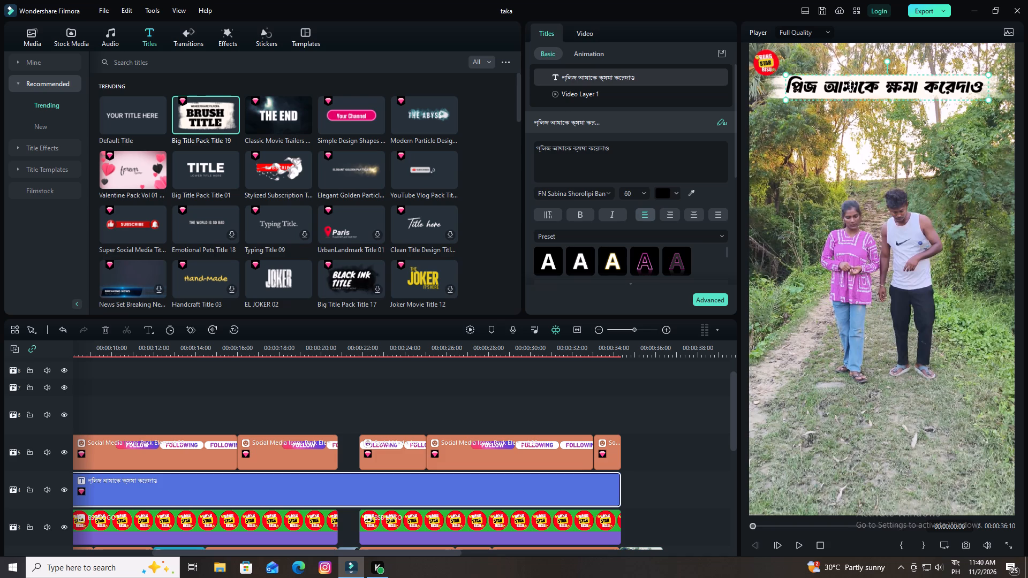
left_click(870, 121)
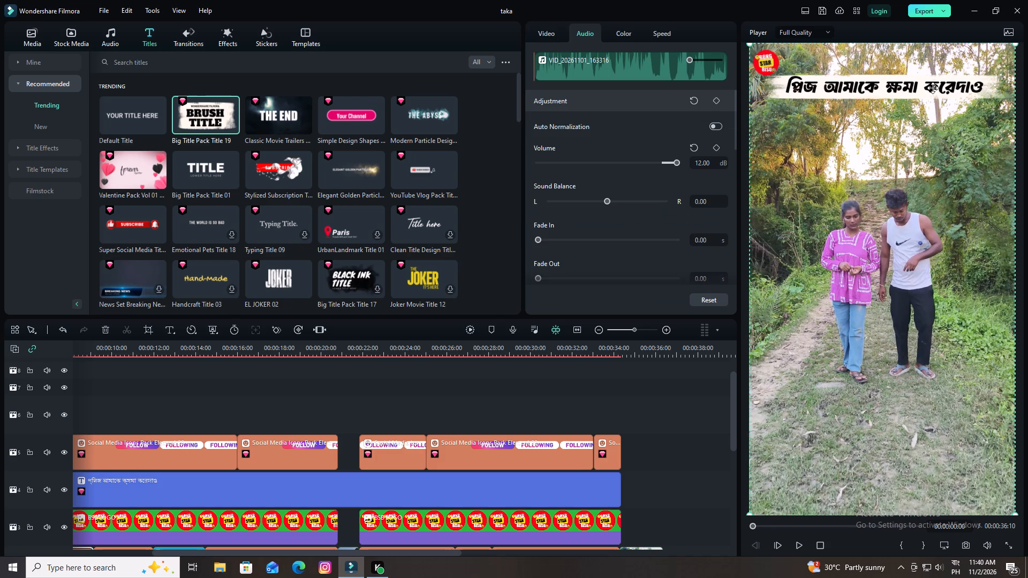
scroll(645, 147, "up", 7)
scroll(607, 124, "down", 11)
Colour only the second word of the Bengali sentence, আমাকে, pure red (255, 0, 0).
double_click(864, 89)
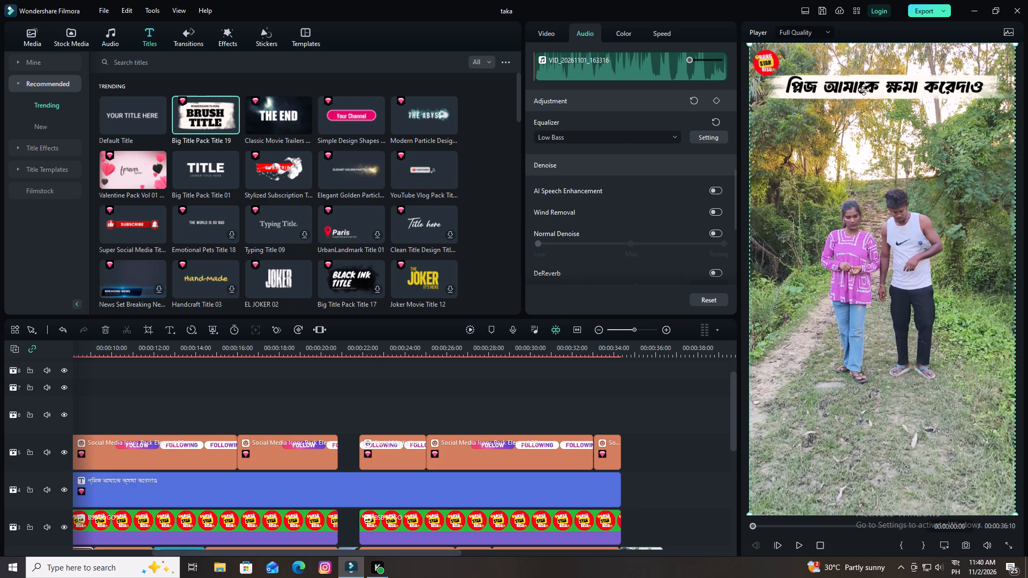
left_click_drag(550, 150, 539, 150)
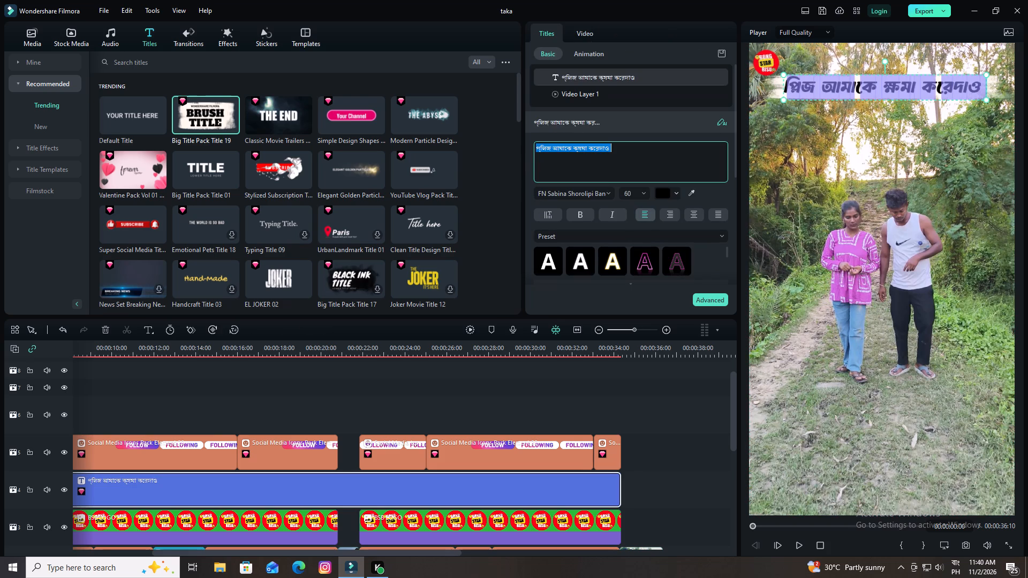
left_click_drag(539, 150, 535, 150)
left_click(581, 172)
left_click_drag(550, 150, 534, 150)
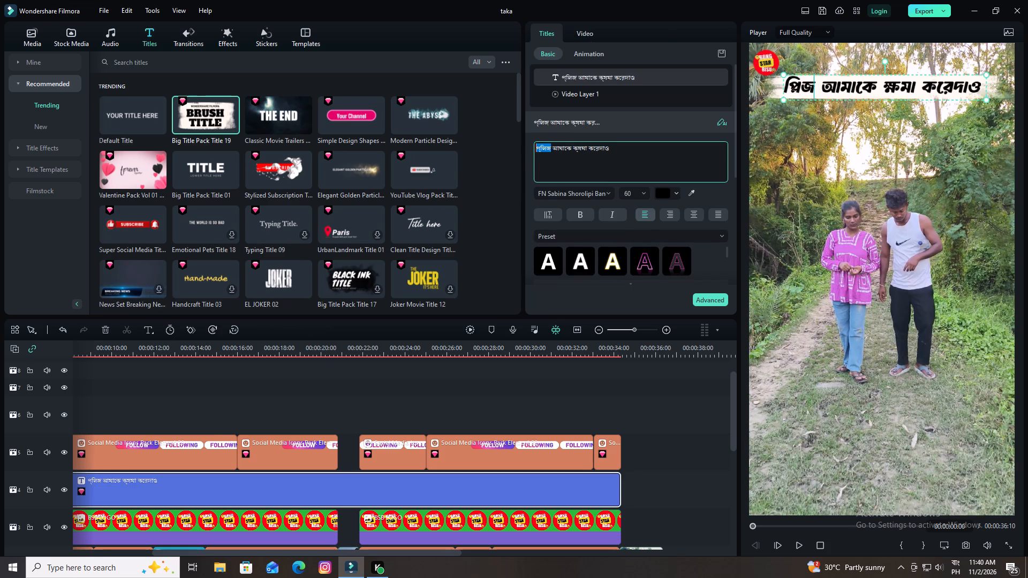
left_click_drag(534, 150, 530, 150)
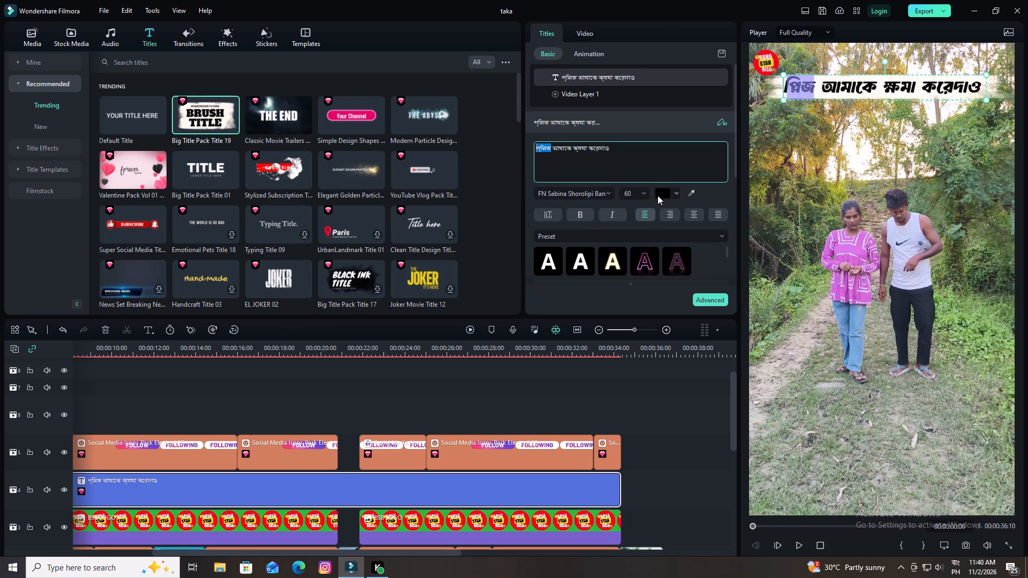
left_click_drag(571, 148, 550, 151)
left_click(662, 197)
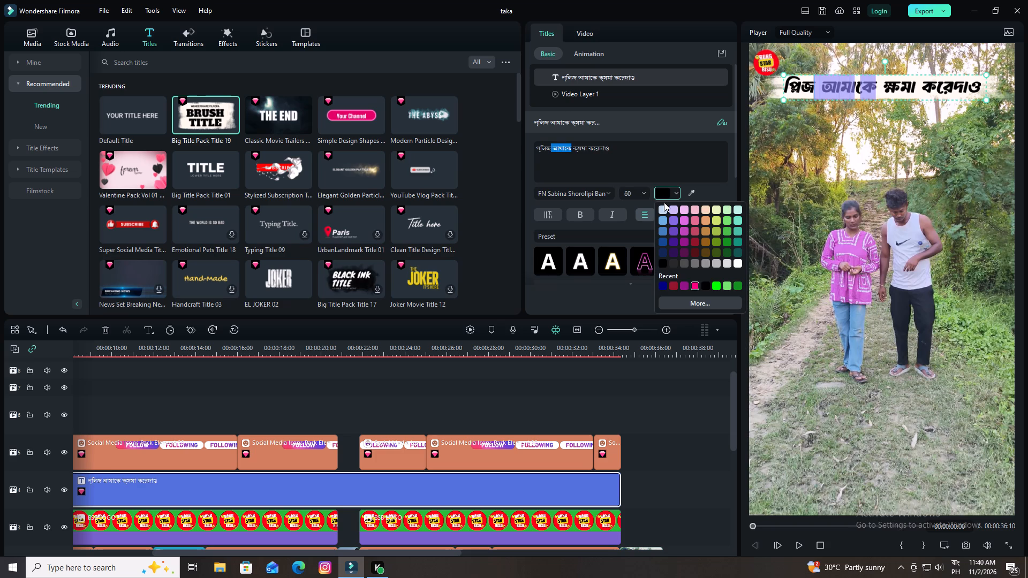
left_click(696, 299)
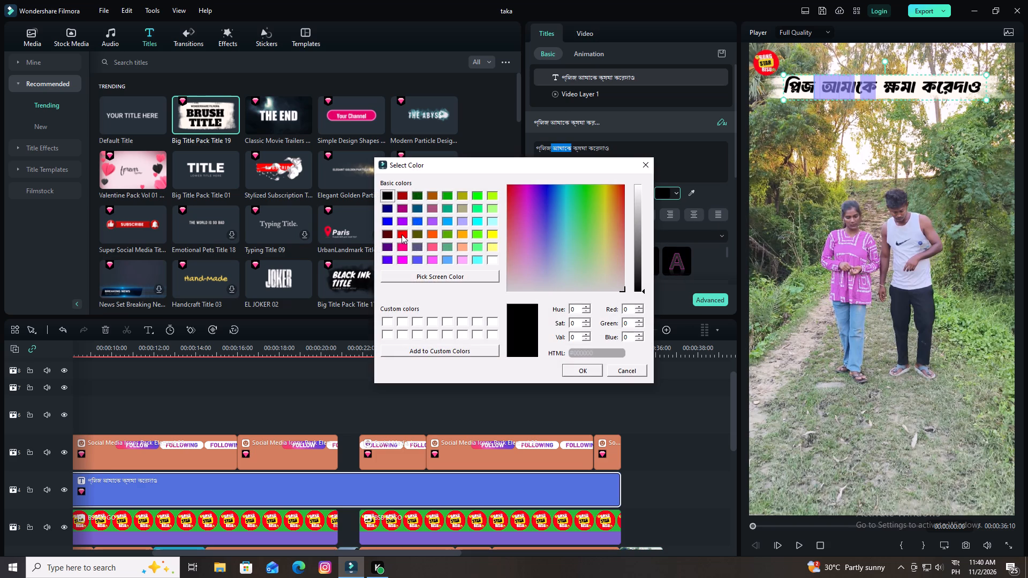
left_click(402, 234)
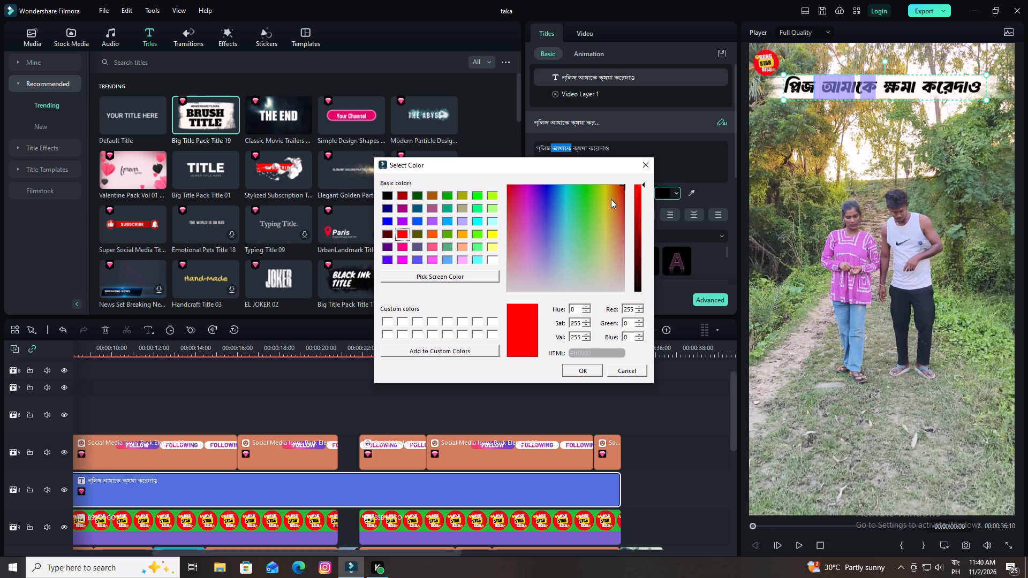
left_click(576, 371)
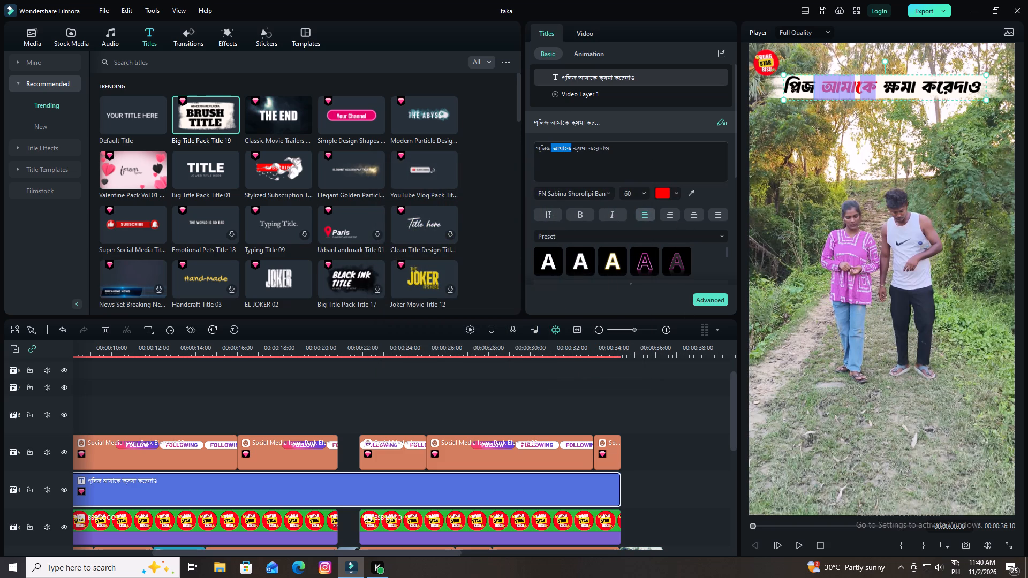
Colour only the third word of the Bengali sentence, ক্ষমা, bright green from the recent colours.
left_click_drag(587, 148, 574, 148)
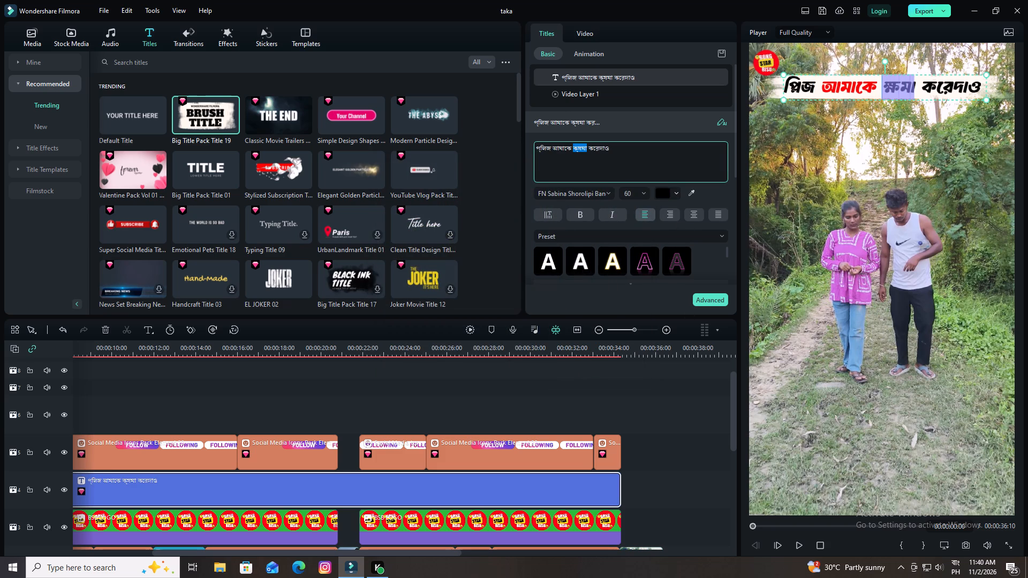
left_click(666, 197)
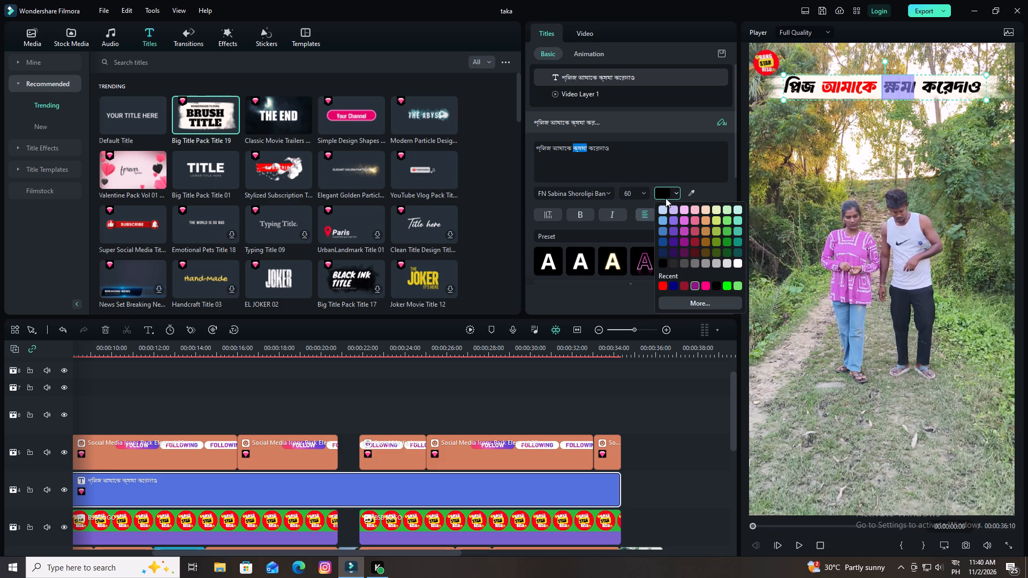
left_click(727, 284)
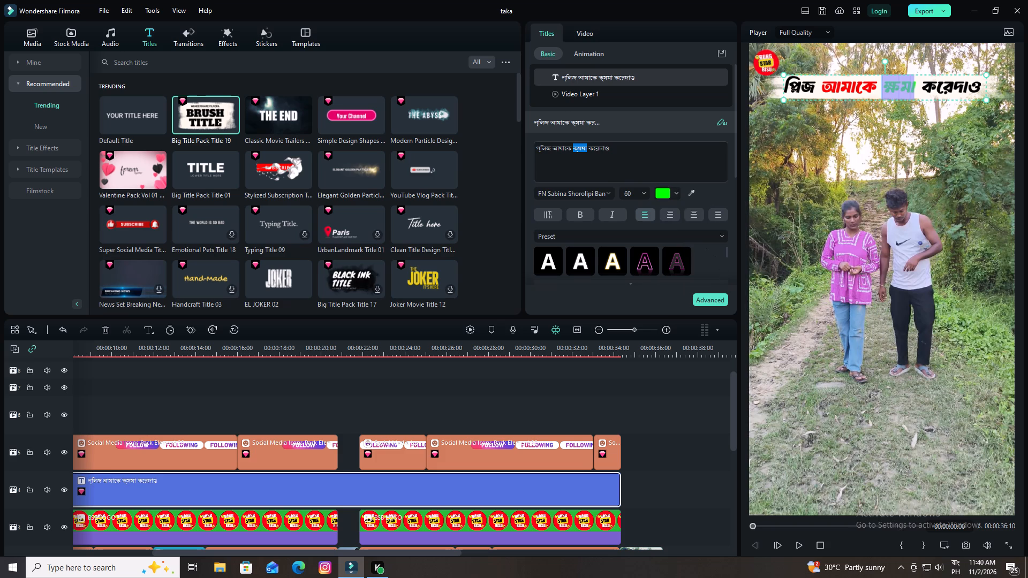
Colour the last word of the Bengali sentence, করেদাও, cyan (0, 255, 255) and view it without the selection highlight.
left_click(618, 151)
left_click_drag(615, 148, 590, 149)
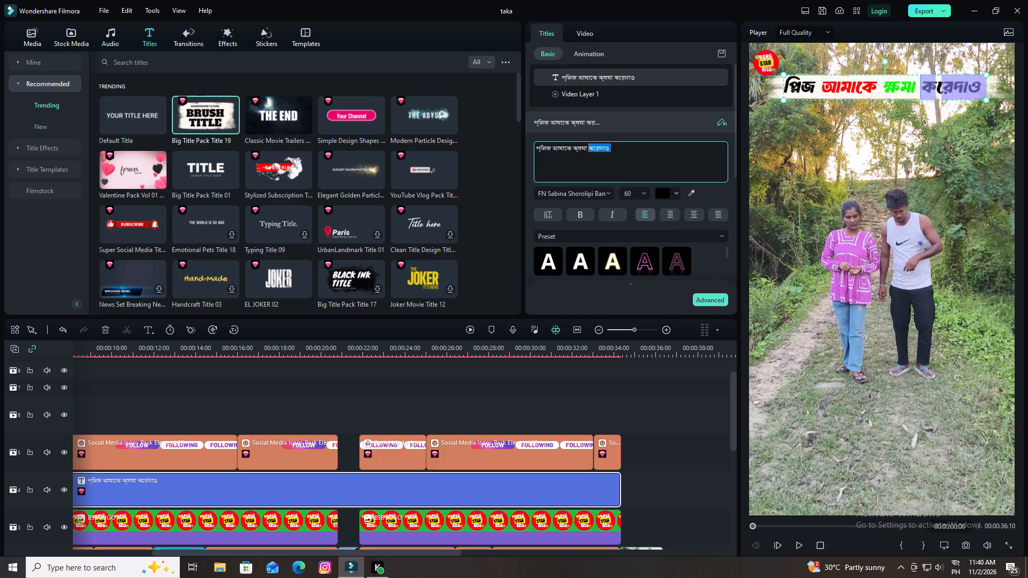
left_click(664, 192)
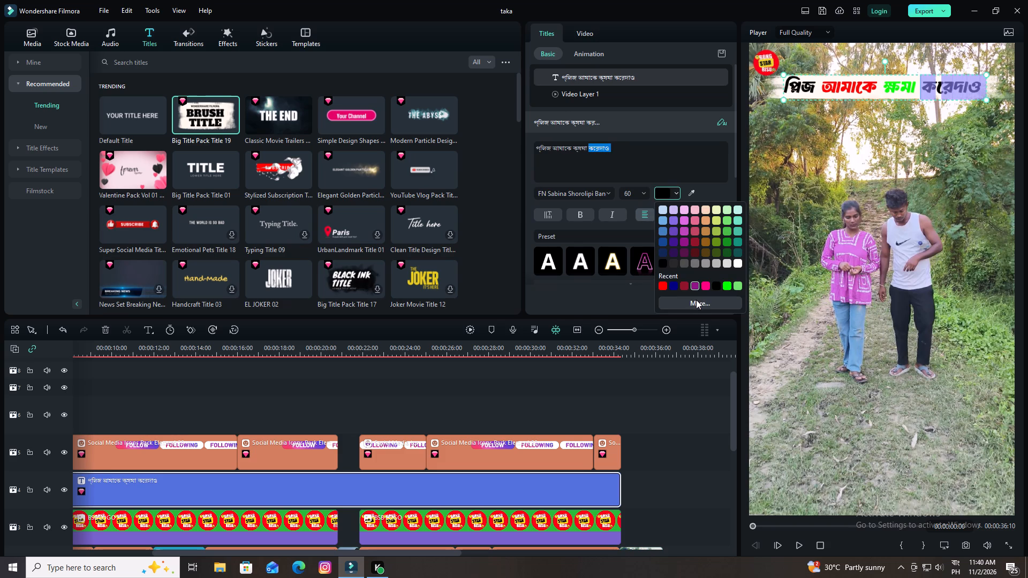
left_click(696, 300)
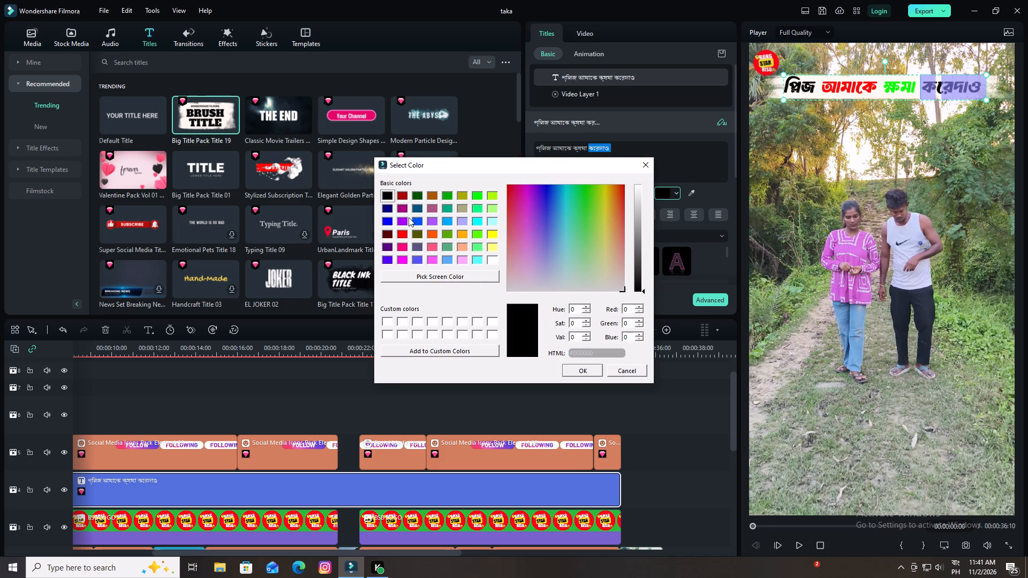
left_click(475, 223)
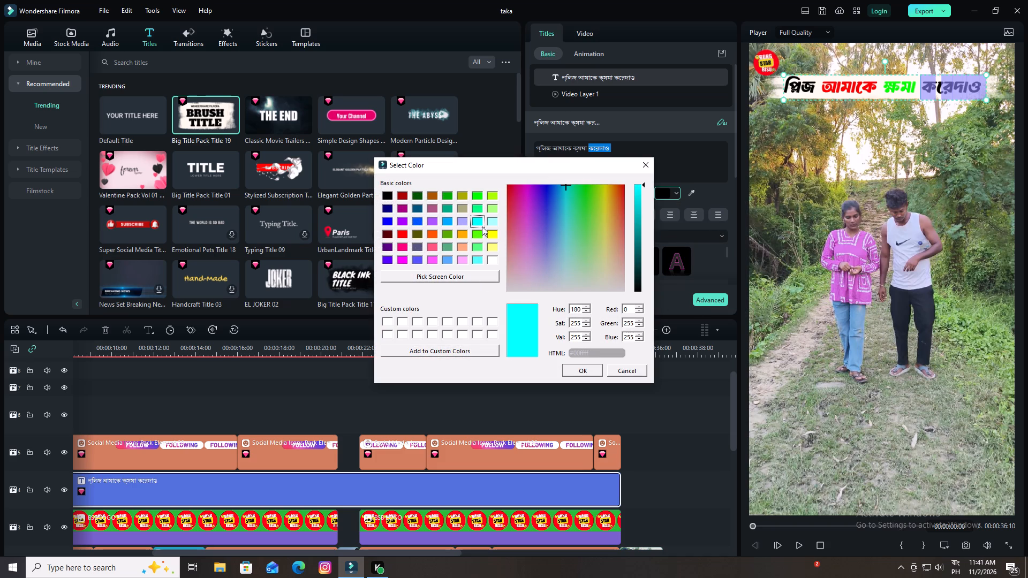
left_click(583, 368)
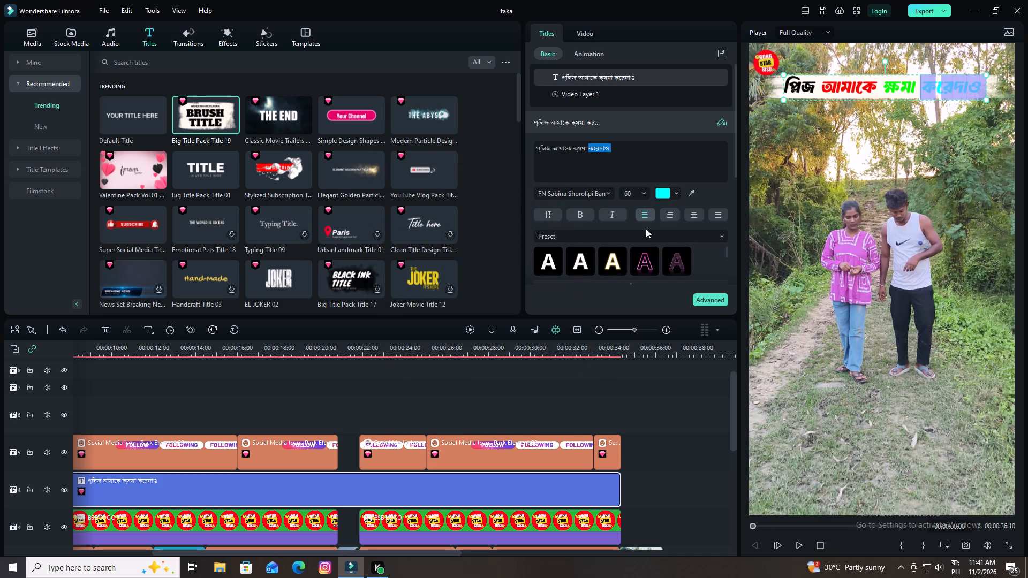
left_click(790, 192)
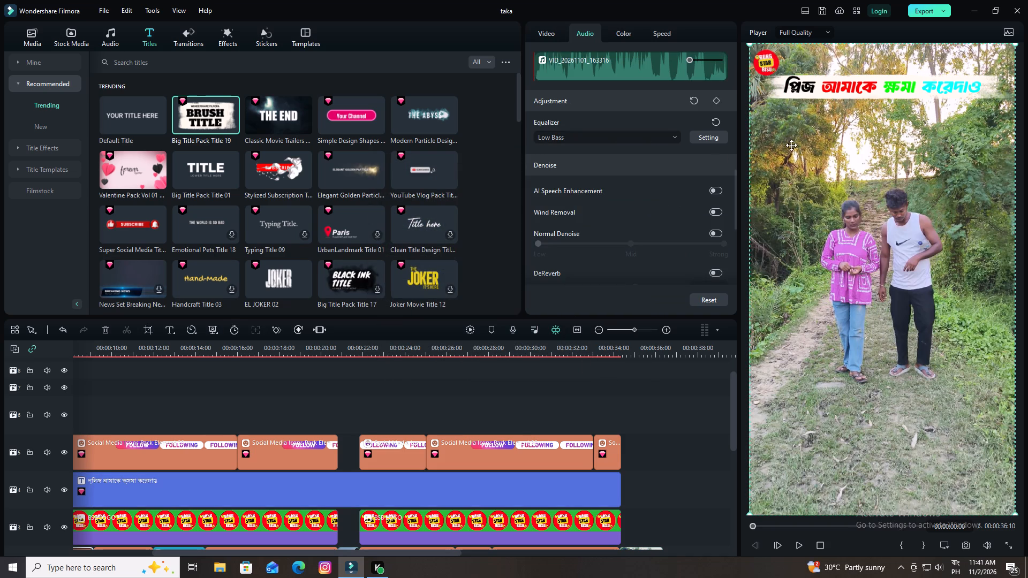
Colour the last word of the Bengali sentence, করেদাও, pure blue (0, 0, 255).
left_click(944, 89)
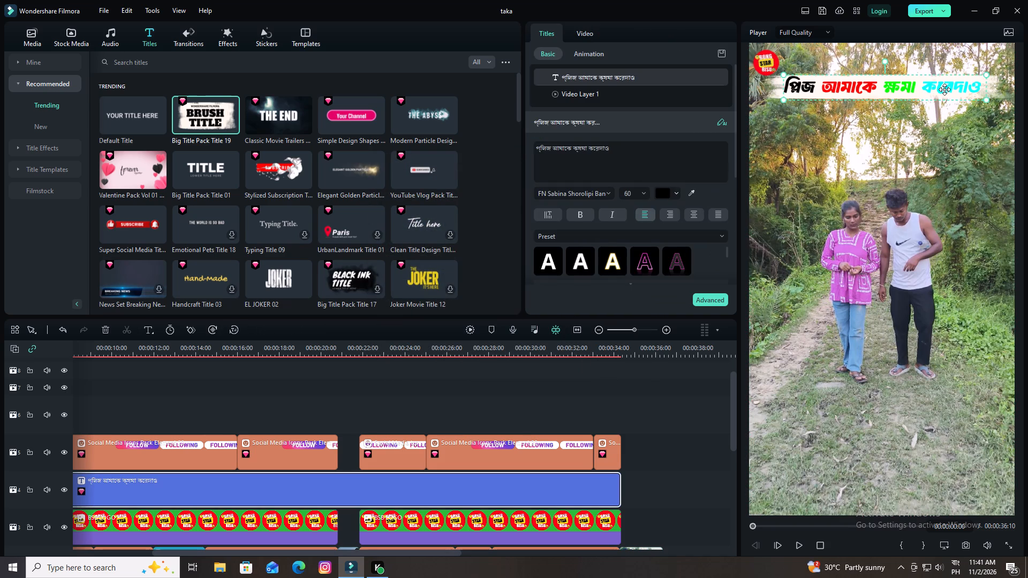
left_click_drag(615, 150, 588, 150)
left_click(588, 149)
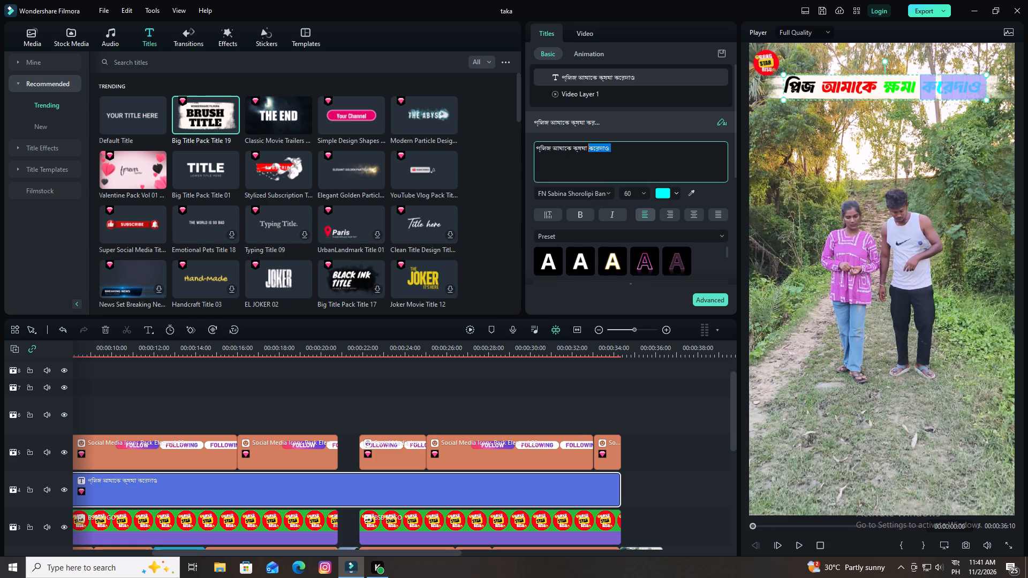
left_click_drag(611, 146, 591, 148)
left_click(662, 191)
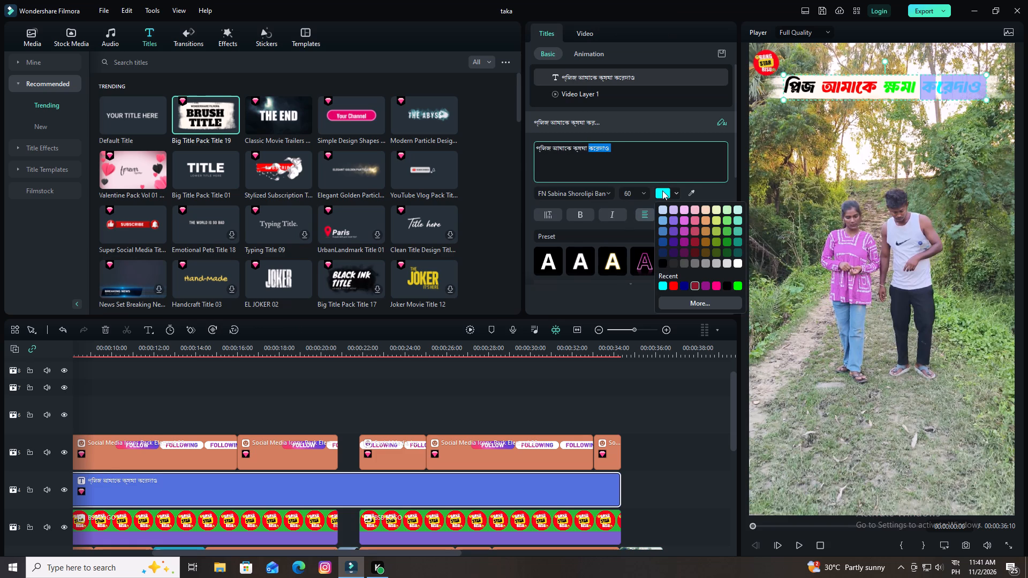
left_click(690, 300)
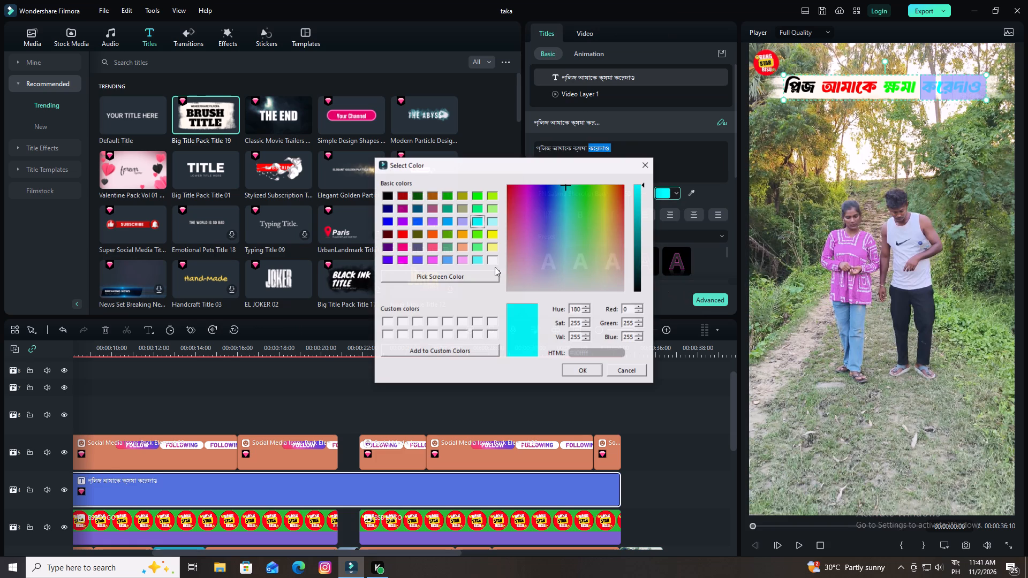
left_click(386, 224)
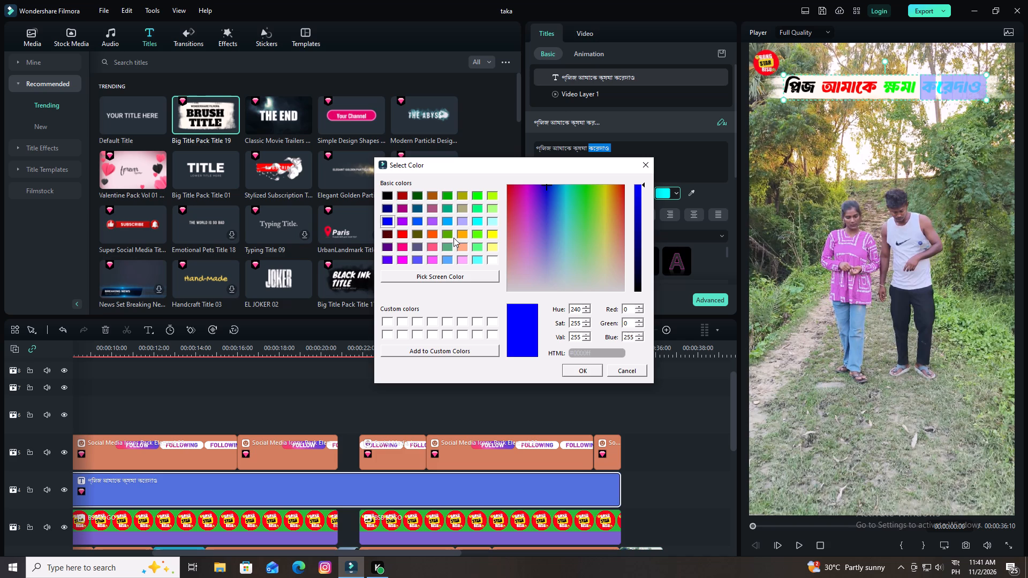
left_click(587, 370)
left_click(775, 180)
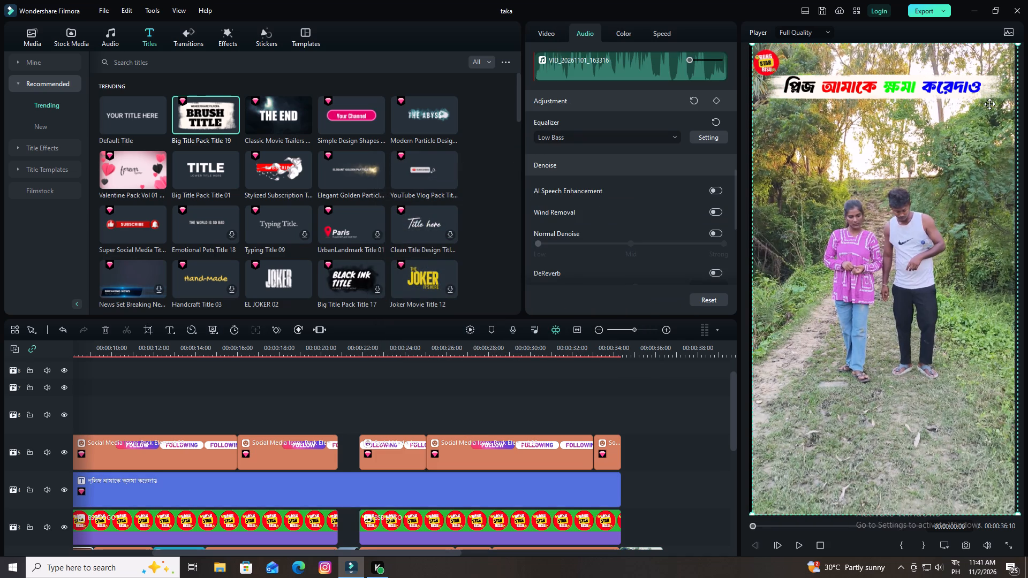
Nudge the main background video slightly left so it fills the frame, and deselect everything.
key("Left")
key("Left")
key("Left")
key("Left")
key("Left")
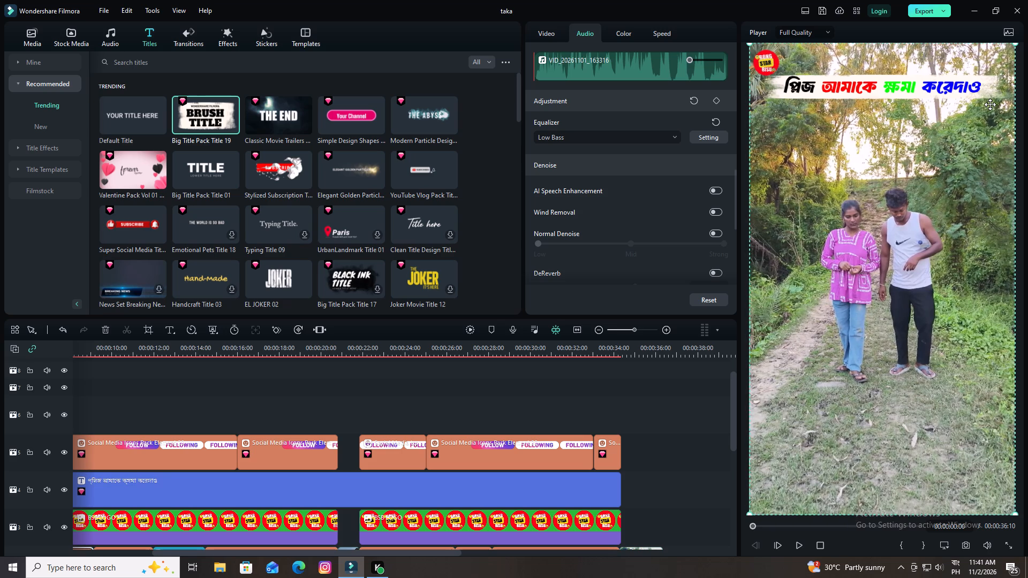
left_click(989, 104)
left_click(694, 417)
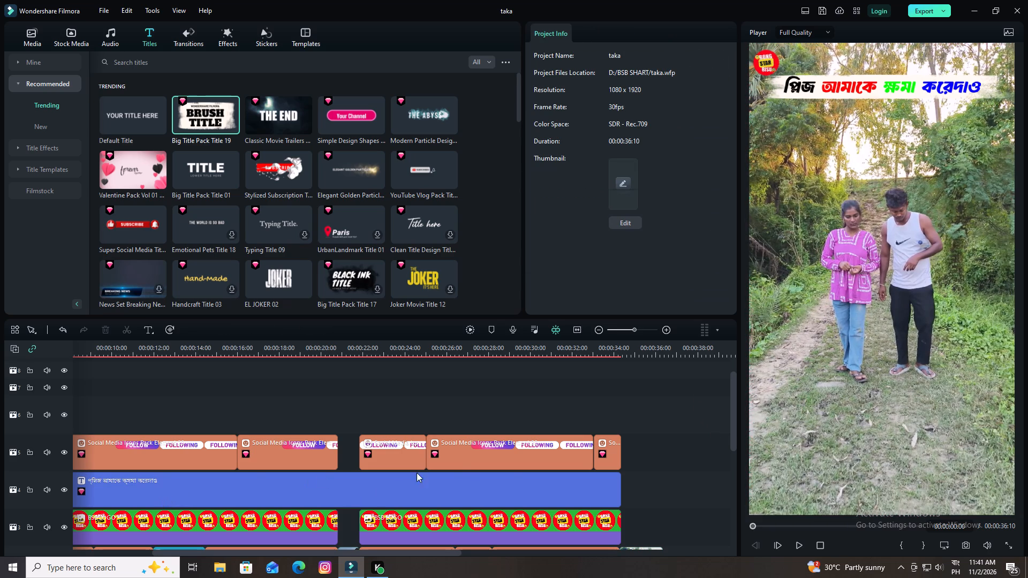
Open the Bengali brush-banner title in the advanced text editor, remove the text layer's intro and outro animation spans, and preview the start.
left_click(511, 485)
left_click(511, 485)
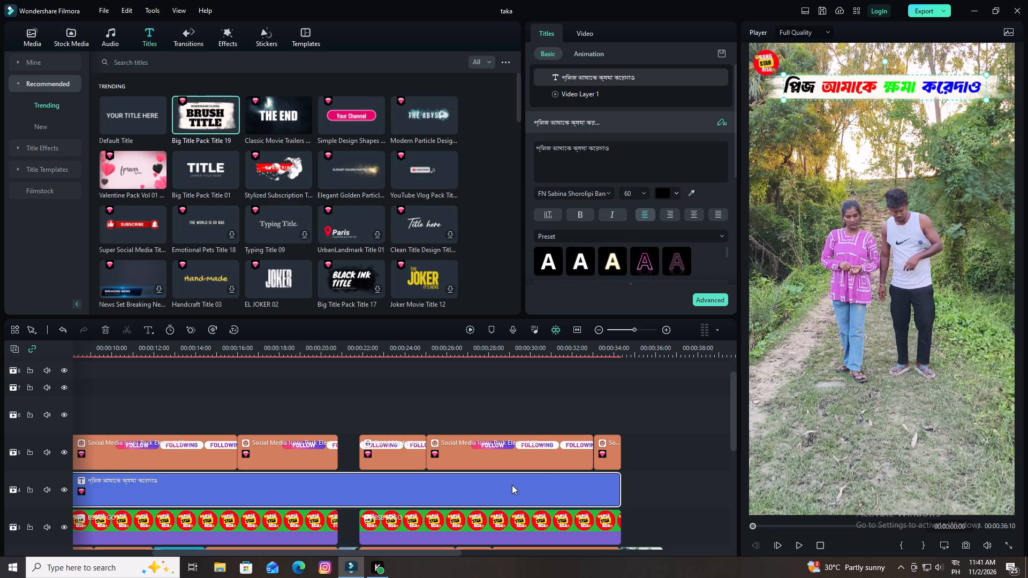
left_click(708, 301)
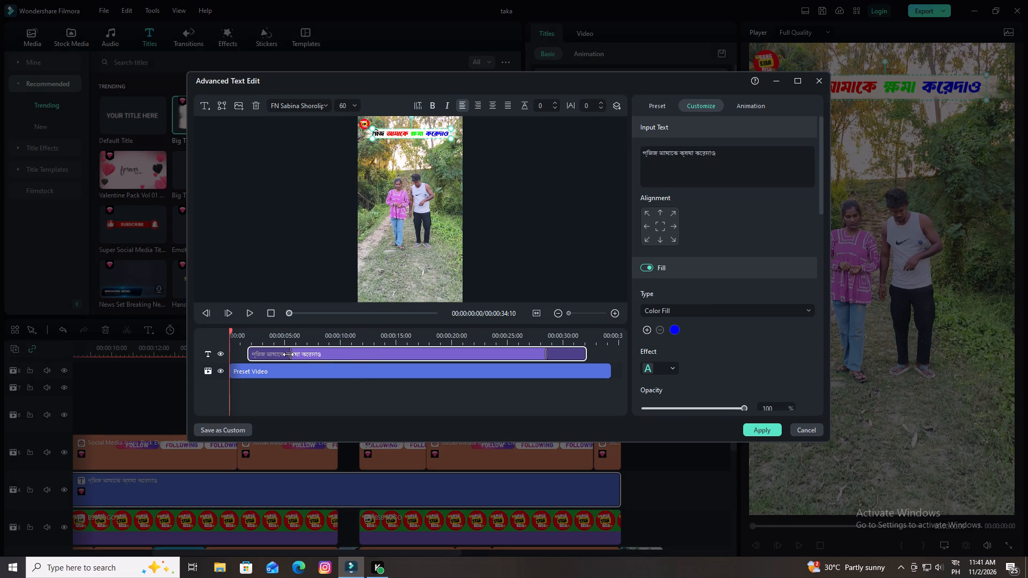
left_click_drag(289, 354, 225, 349)
left_click_drag(546, 354, 546, 354)
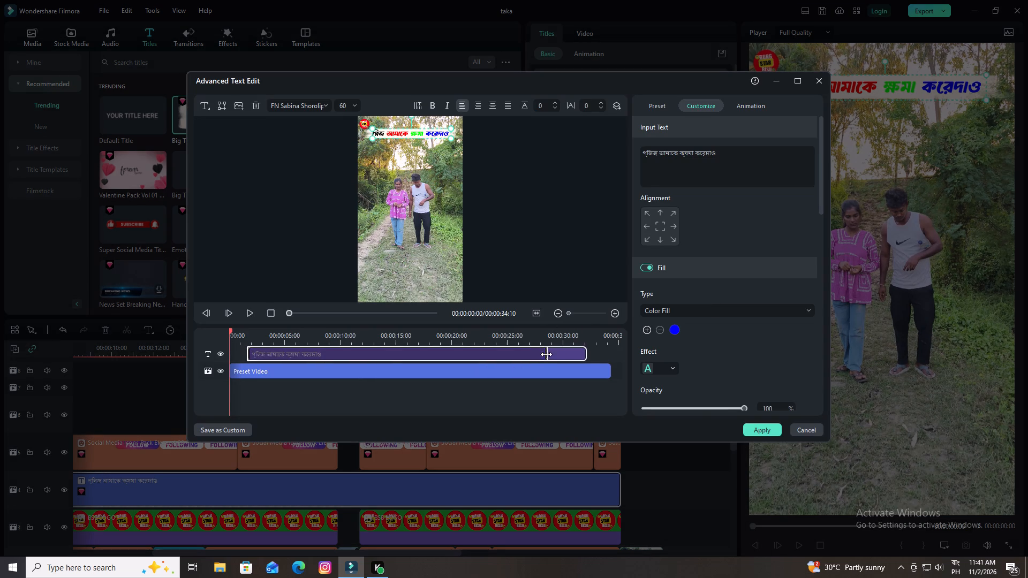
left_click_drag(546, 354, 602, 354)
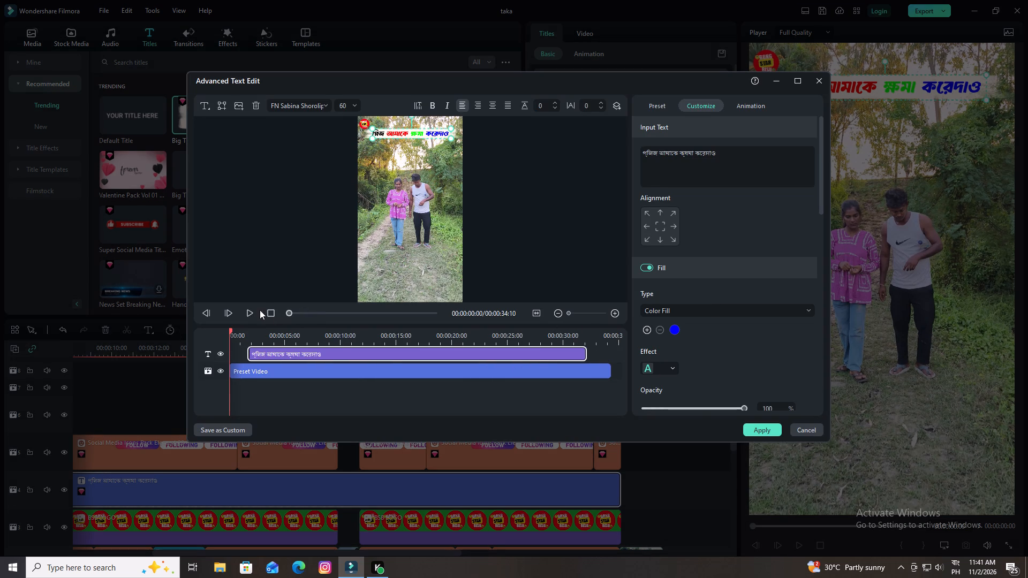
left_click(245, 314)
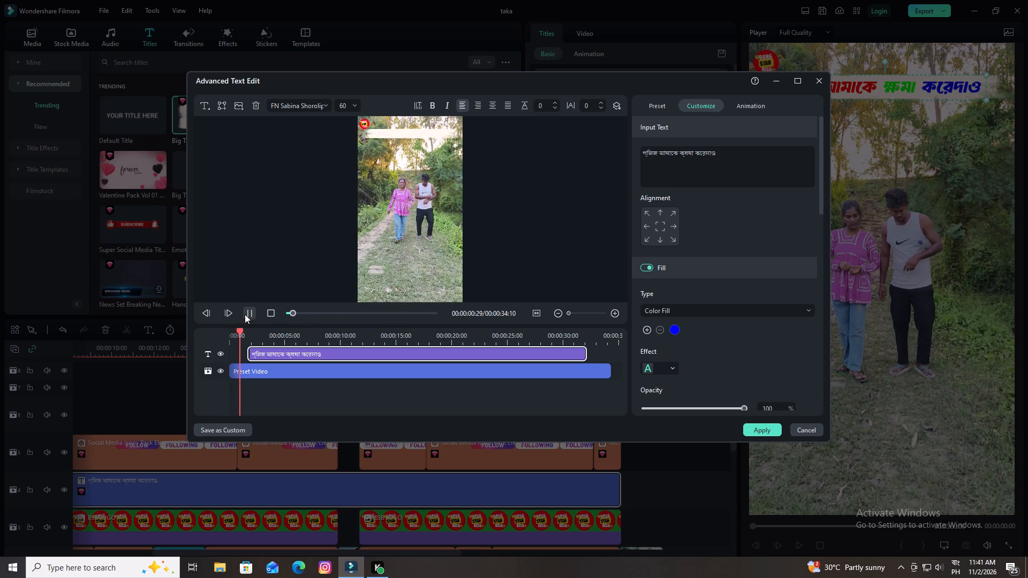
key("space")
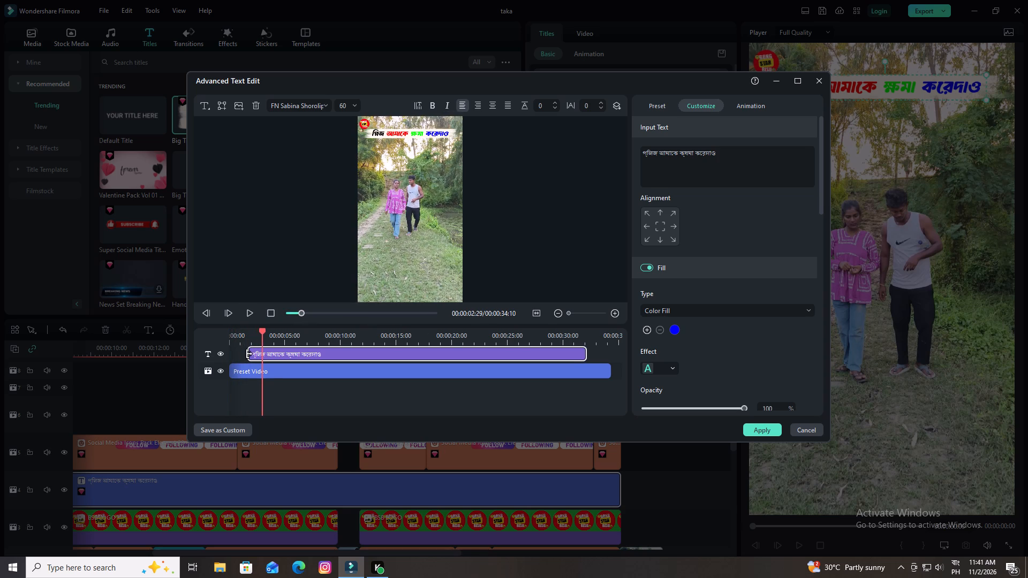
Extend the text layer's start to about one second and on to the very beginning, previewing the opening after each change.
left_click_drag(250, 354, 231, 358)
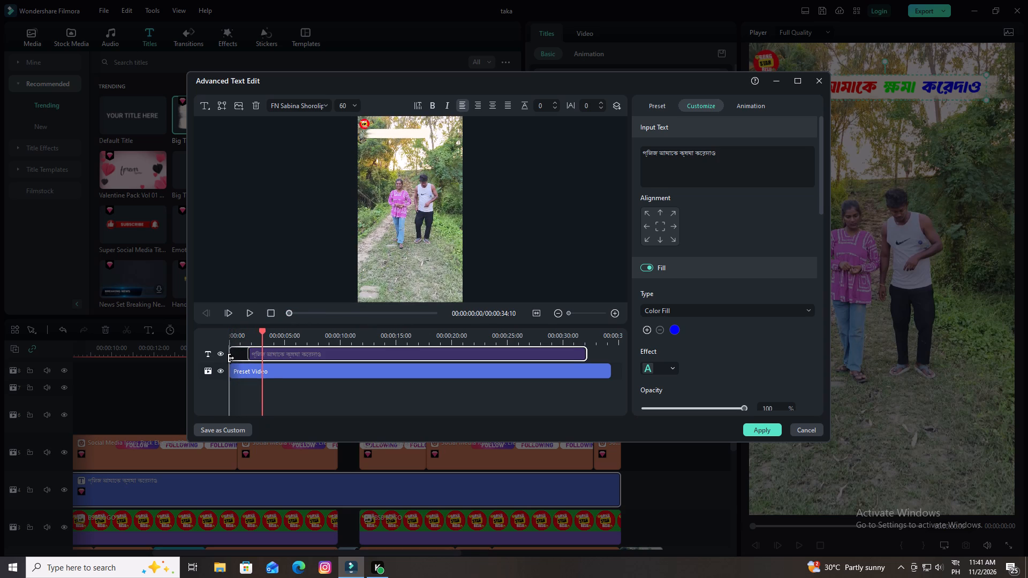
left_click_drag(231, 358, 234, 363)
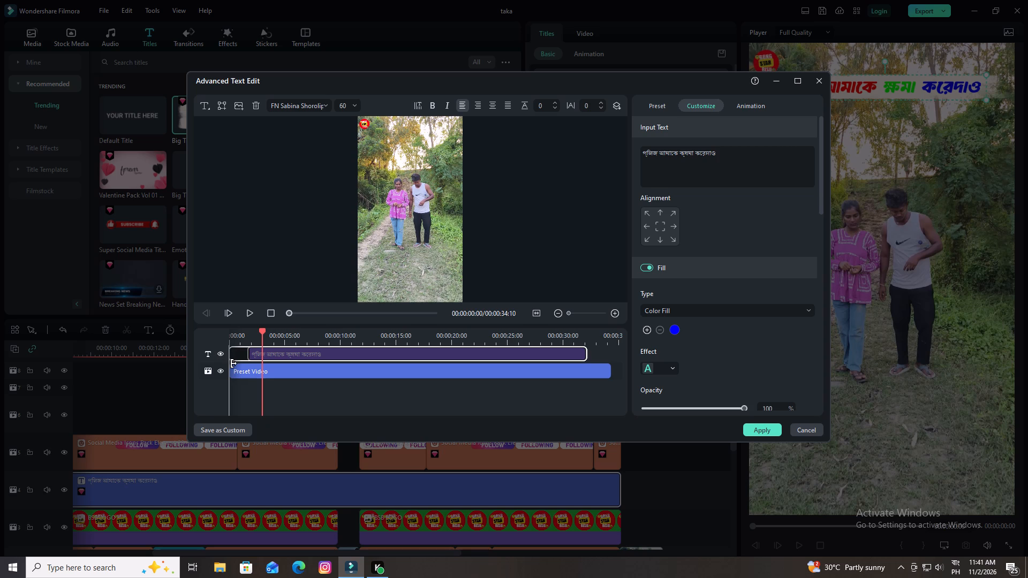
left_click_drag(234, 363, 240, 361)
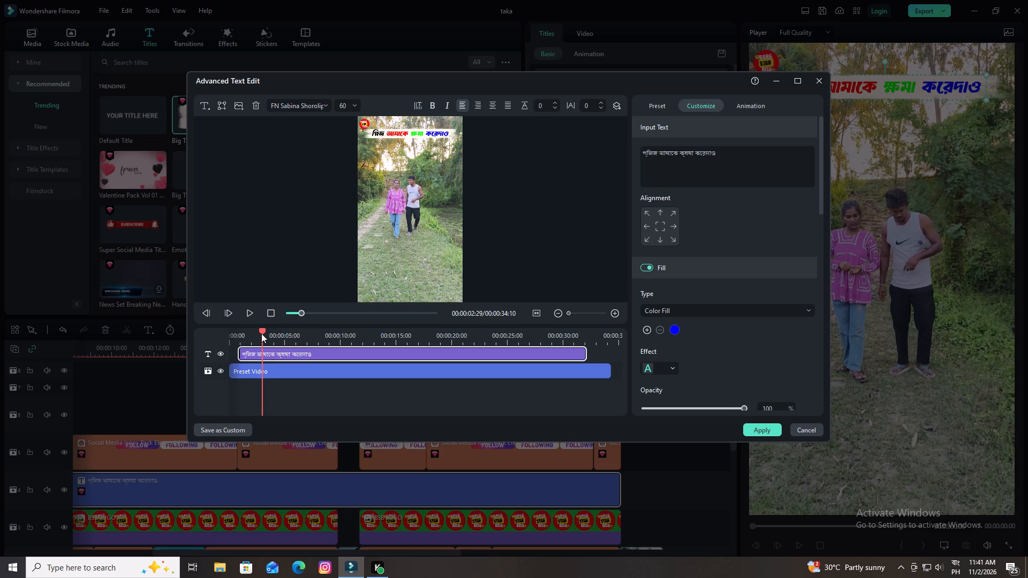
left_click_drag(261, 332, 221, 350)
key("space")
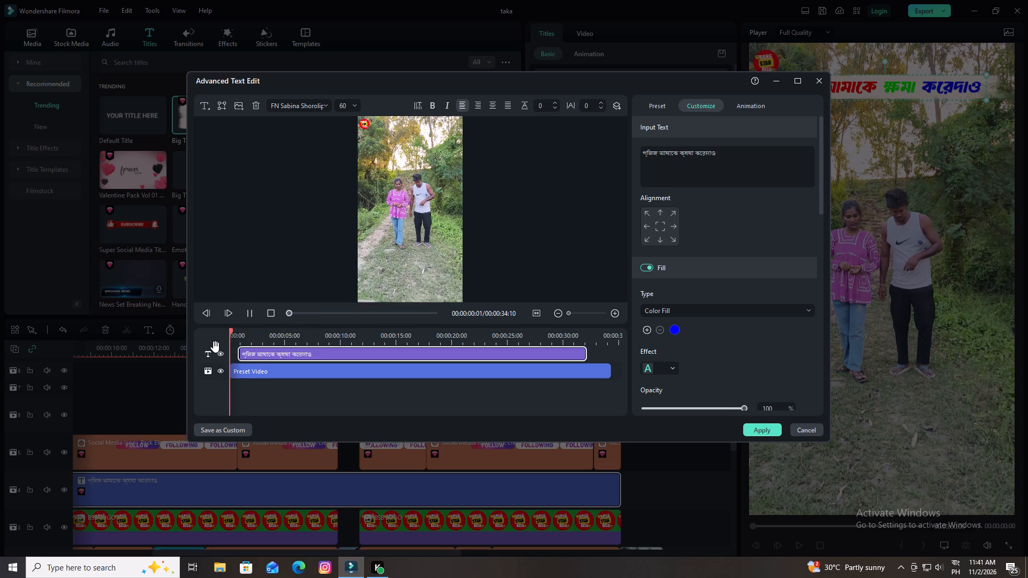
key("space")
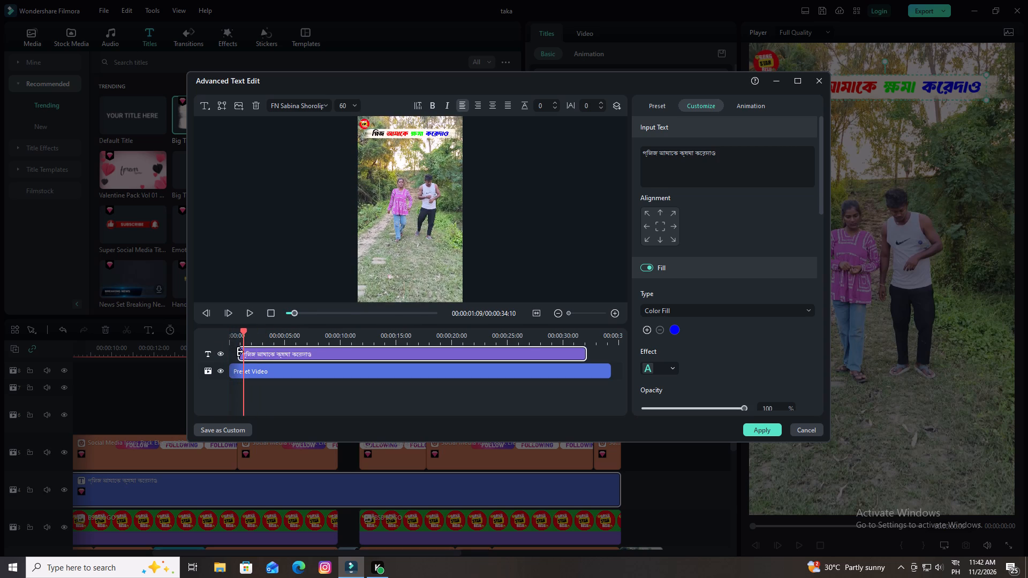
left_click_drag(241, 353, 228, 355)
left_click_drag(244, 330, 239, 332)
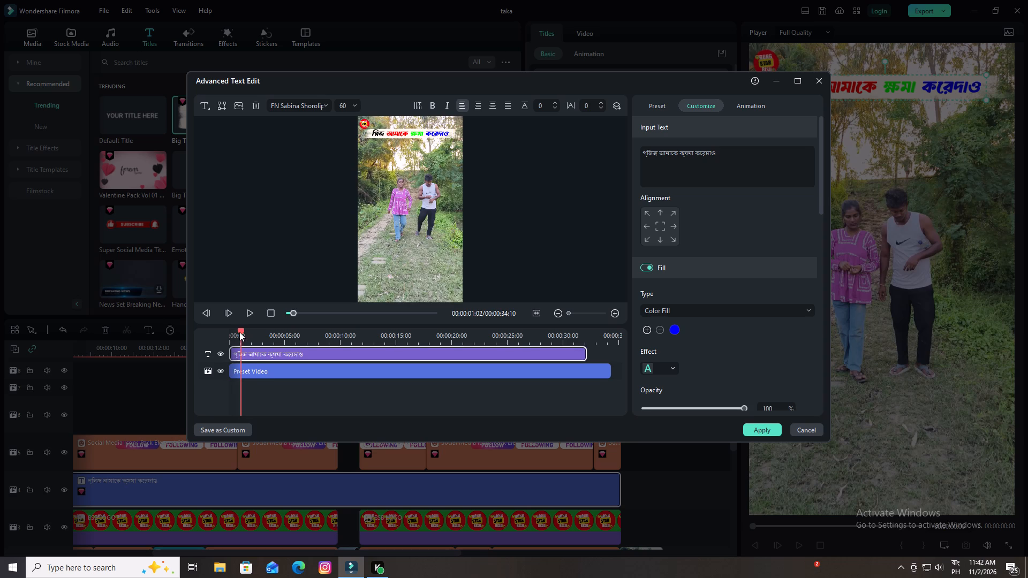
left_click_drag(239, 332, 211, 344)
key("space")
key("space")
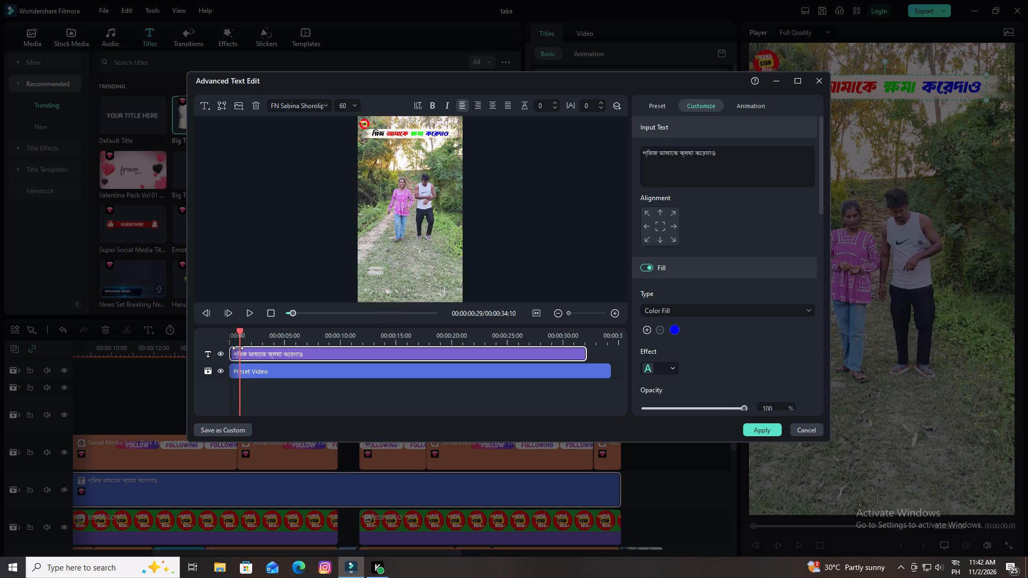
Step back frame by frame to 00:00:00:16, set the text layer's start there, and play the title from the beginning.
key("Left")
key("Left")
key("Left")
key("Left")
key("Left")
key("Left")
key("Left")
key("Left")
key("Left")
key("Left")
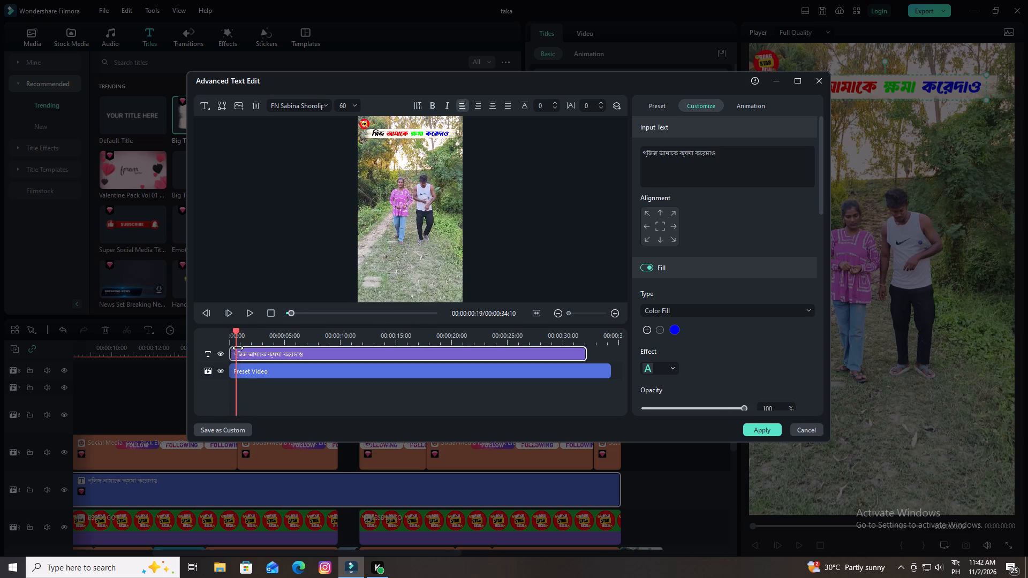
key("Left")
key("Left")
key("Left")
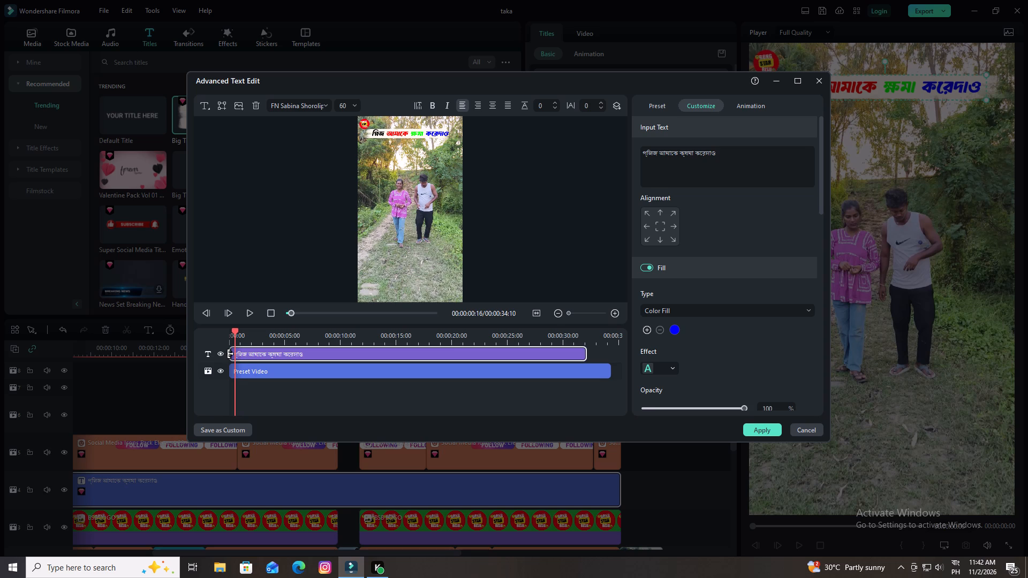
left_click_drag(232, 354, 237, 356)
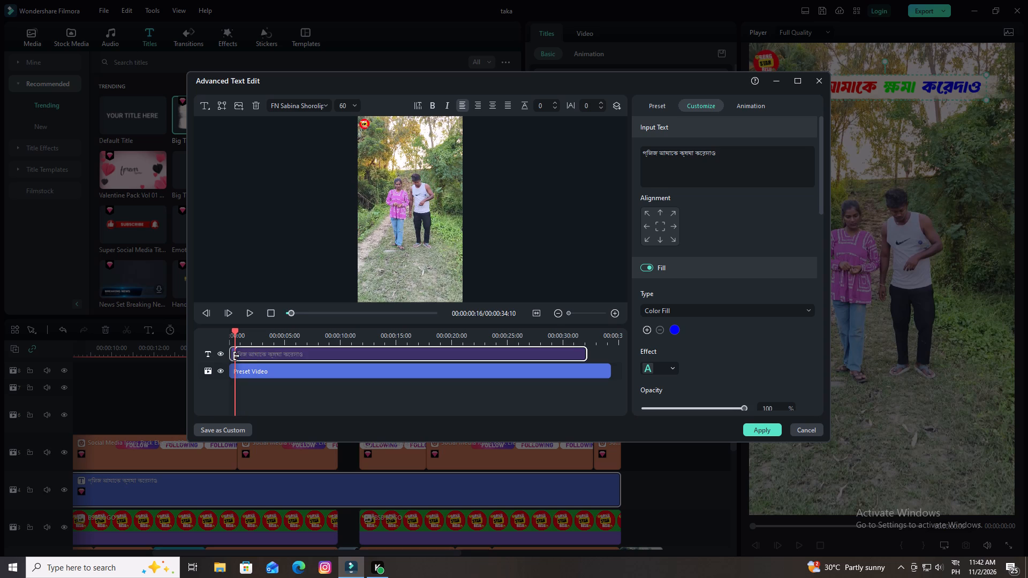
left_click_drag(237, 356, 240, 357)
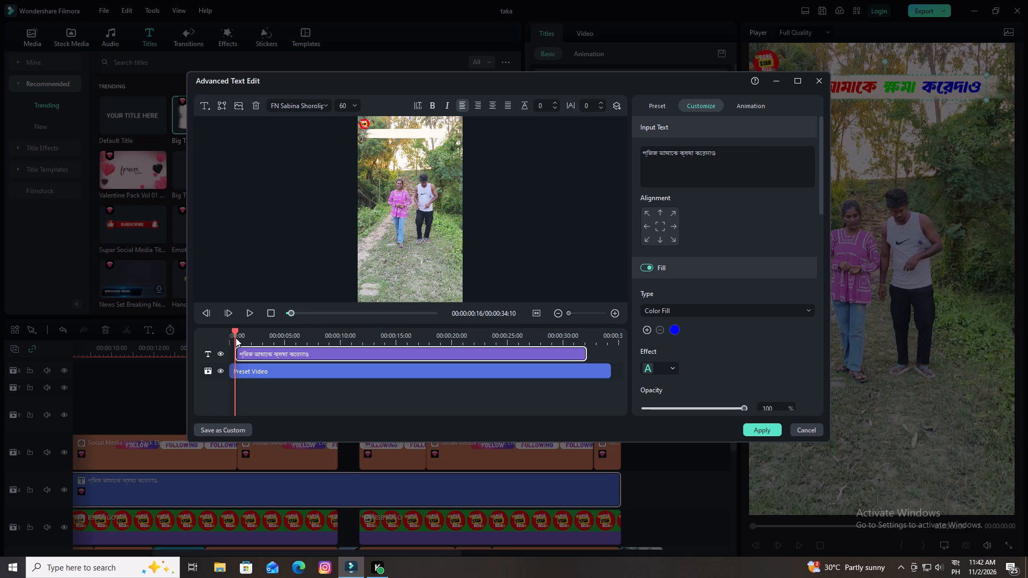
left_click_drag(235, 332, 216, 340)
key("space")
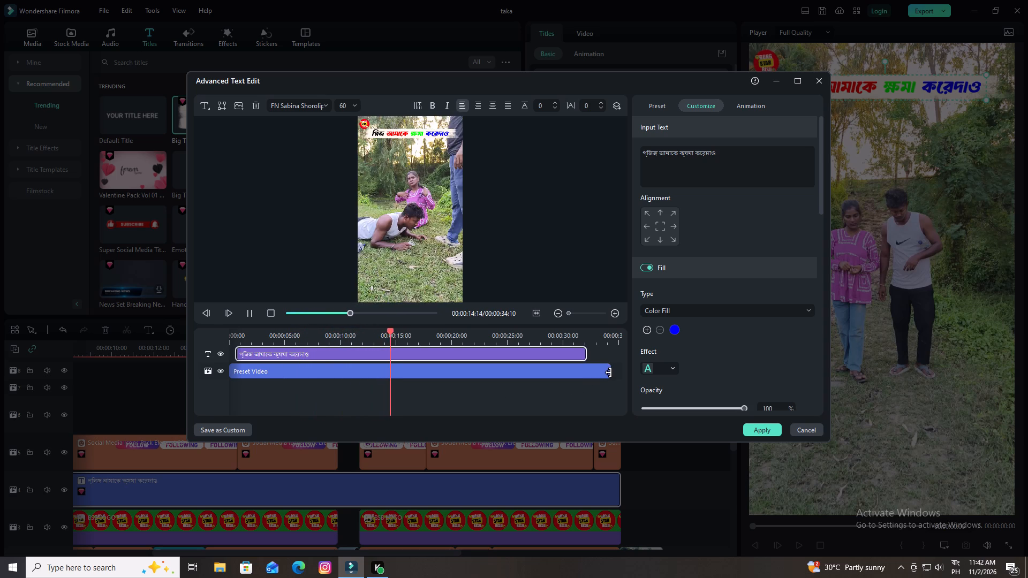
Extend the text layer's end to match the preset video's end at 00:00:34:10, preview the ending, and apply the title edits.
left_click_drag(609, 372, 620, 377)
key("space")
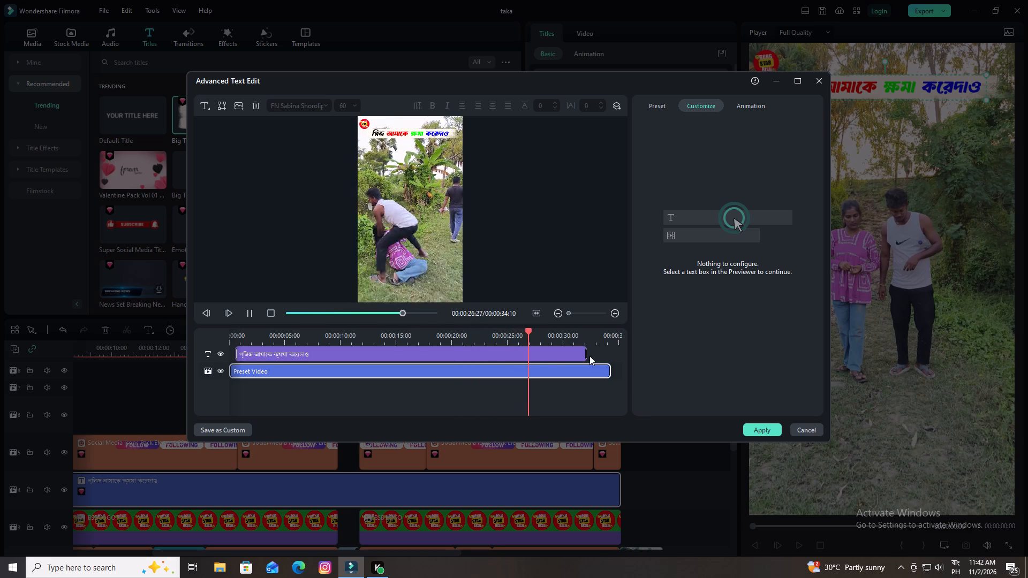
left_click_drag(584, 351, 615, 354)
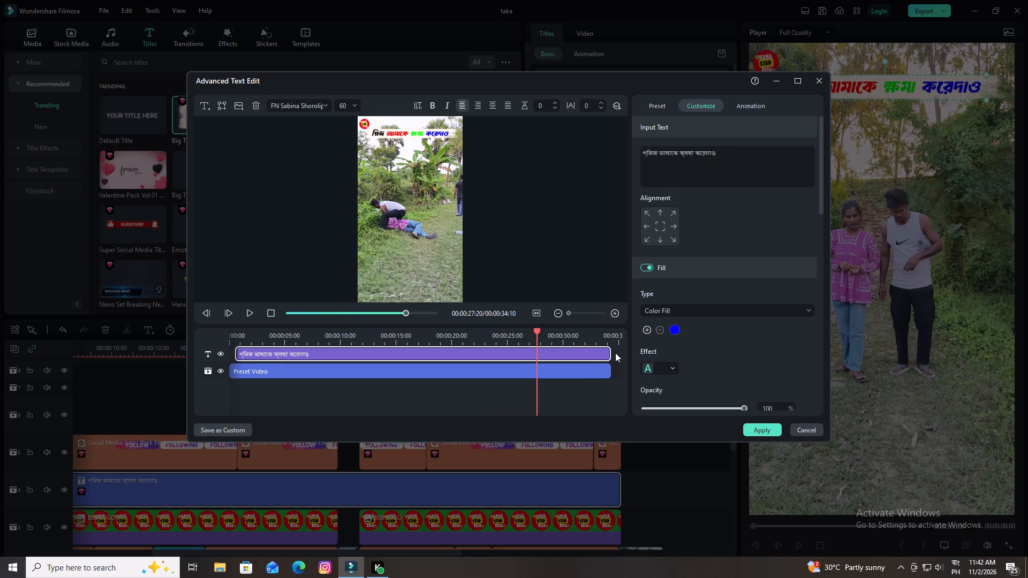
key("space")
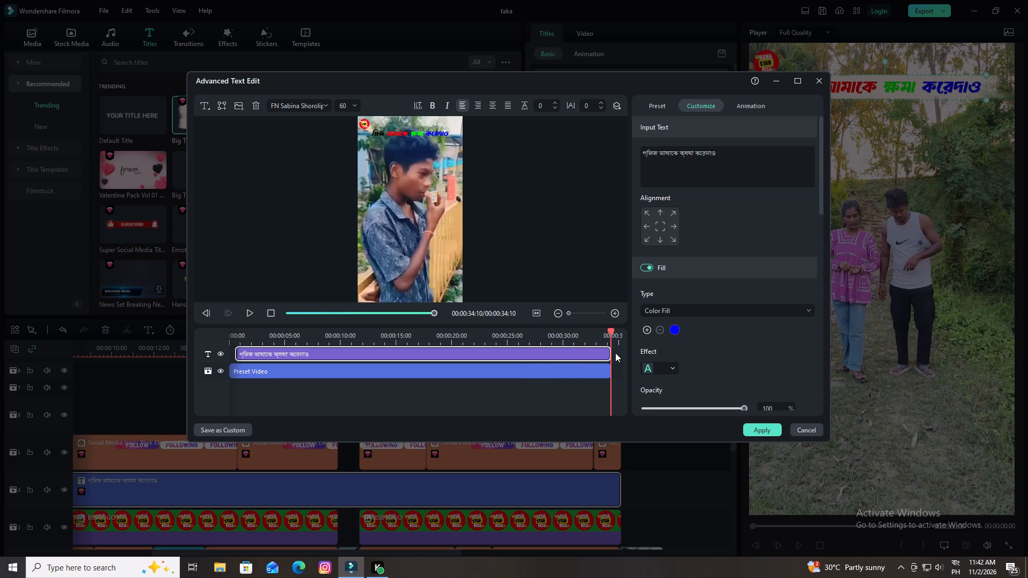
left_click(754, 430)
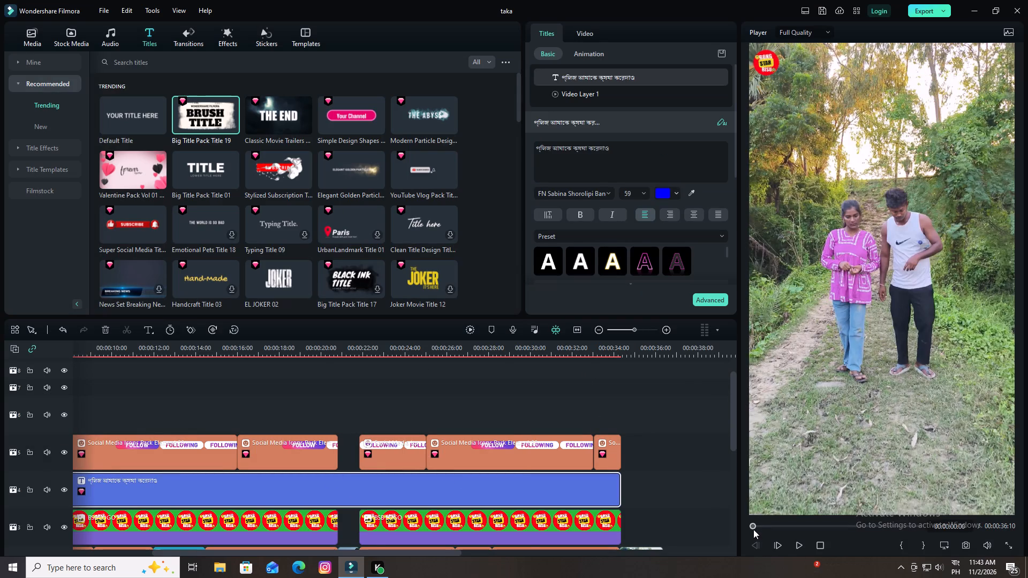
Play the whole edited video from the beginning to review the title and the other layers.
left_click_drag(752, 527, 680, 547)
key("space")
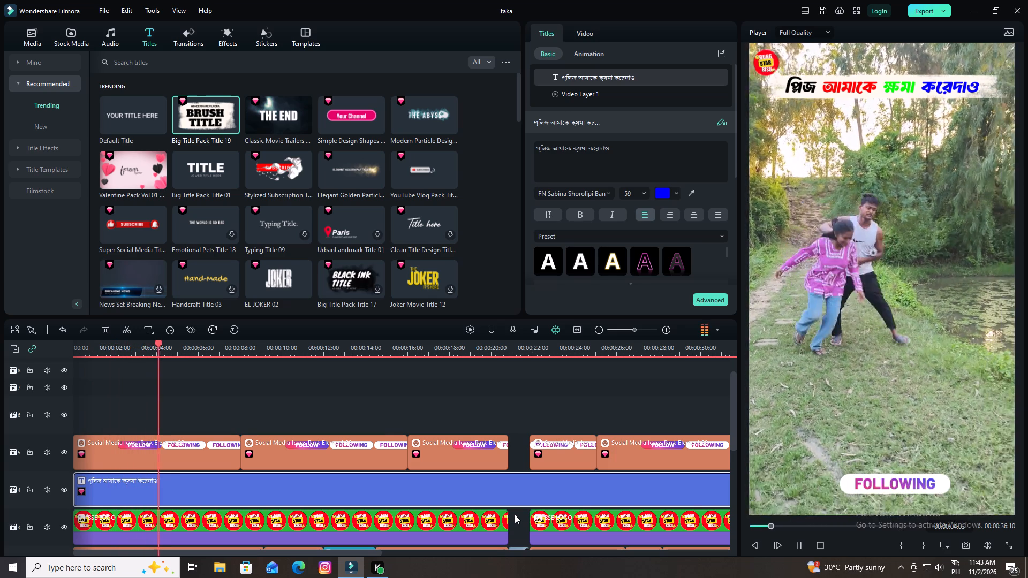
scroll(514, 513, "down", 2)
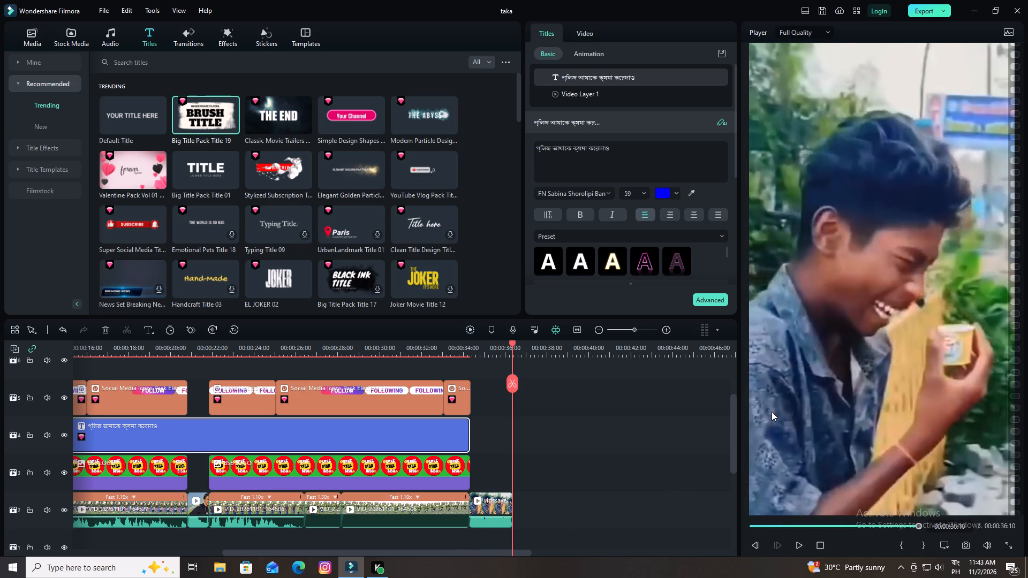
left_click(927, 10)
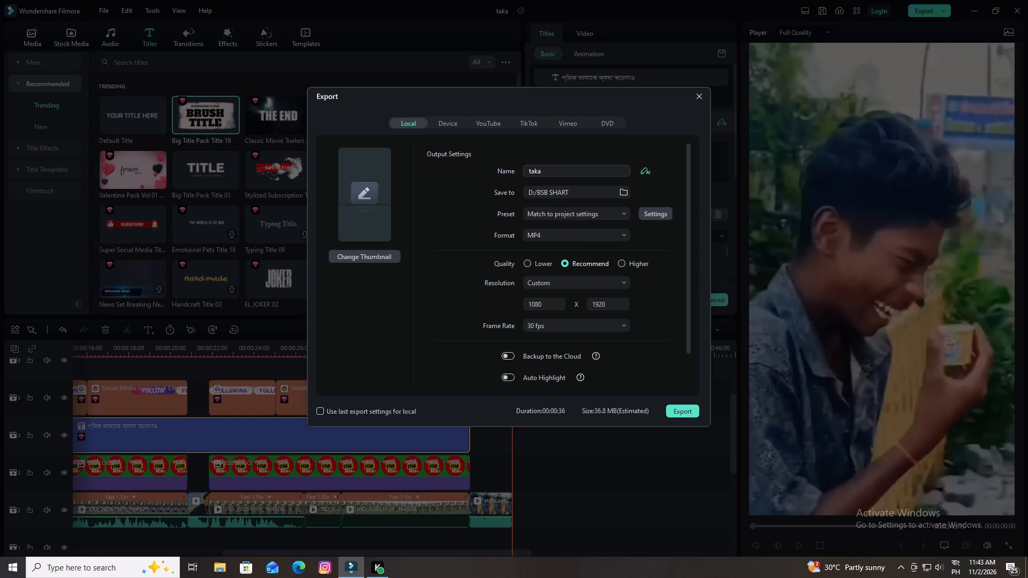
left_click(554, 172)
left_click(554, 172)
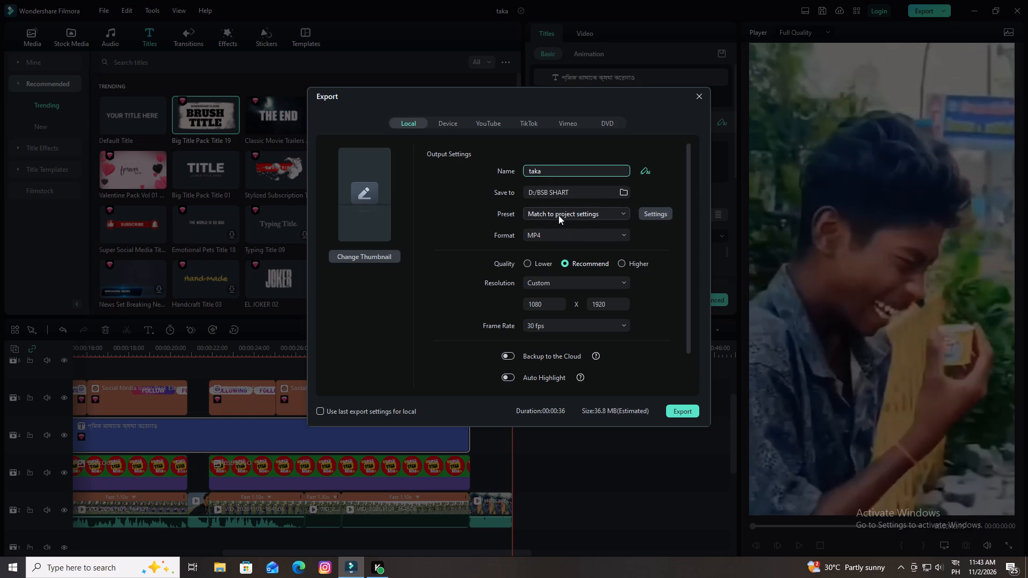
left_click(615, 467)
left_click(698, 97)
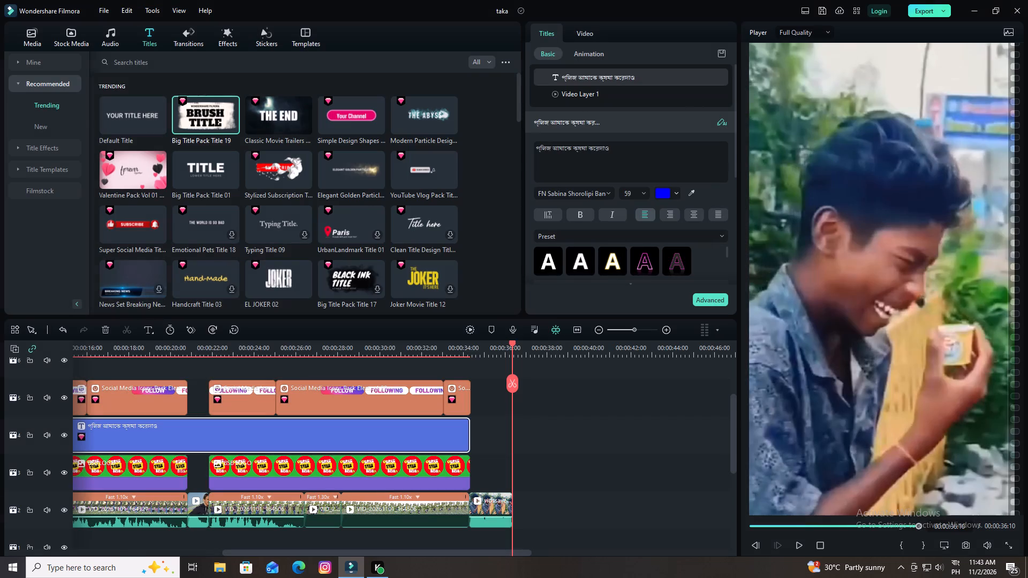
Copy the full Bengali sentence from the brush-banner title's text.
double_click(362, 447)
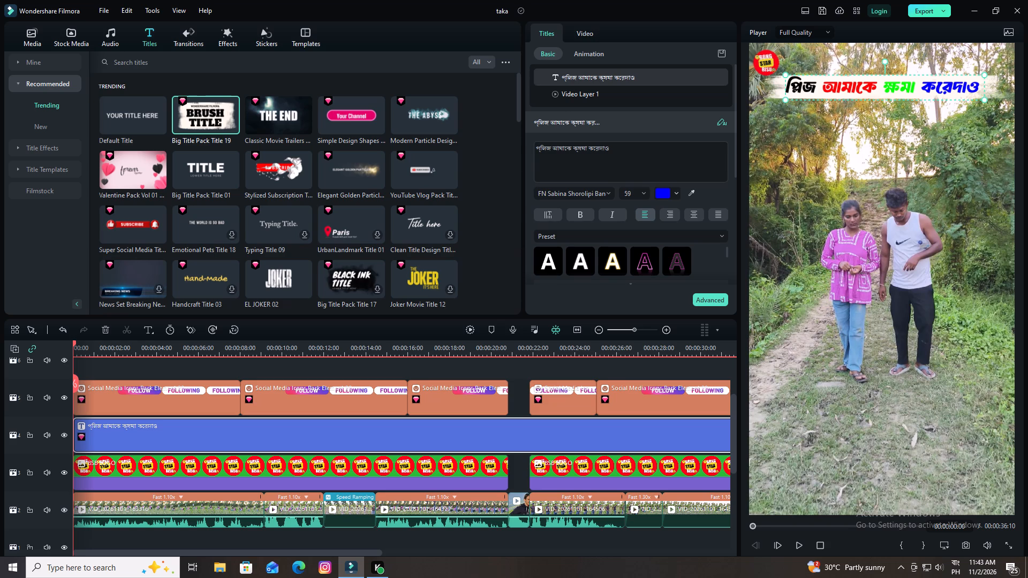
left_click_drag(614, 150, 531, 151)
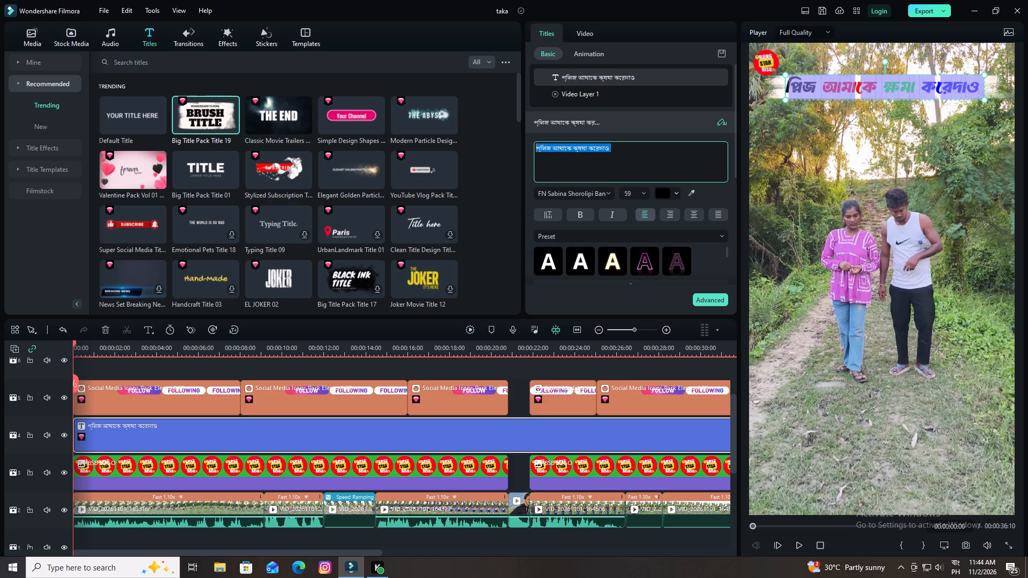
left_click(551, 159)
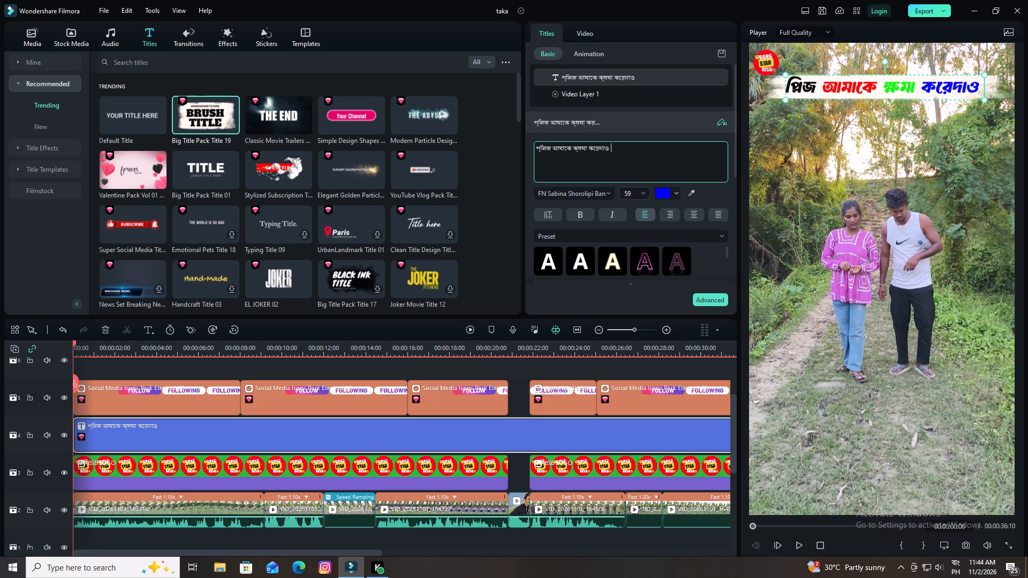
double_click(857, 85)
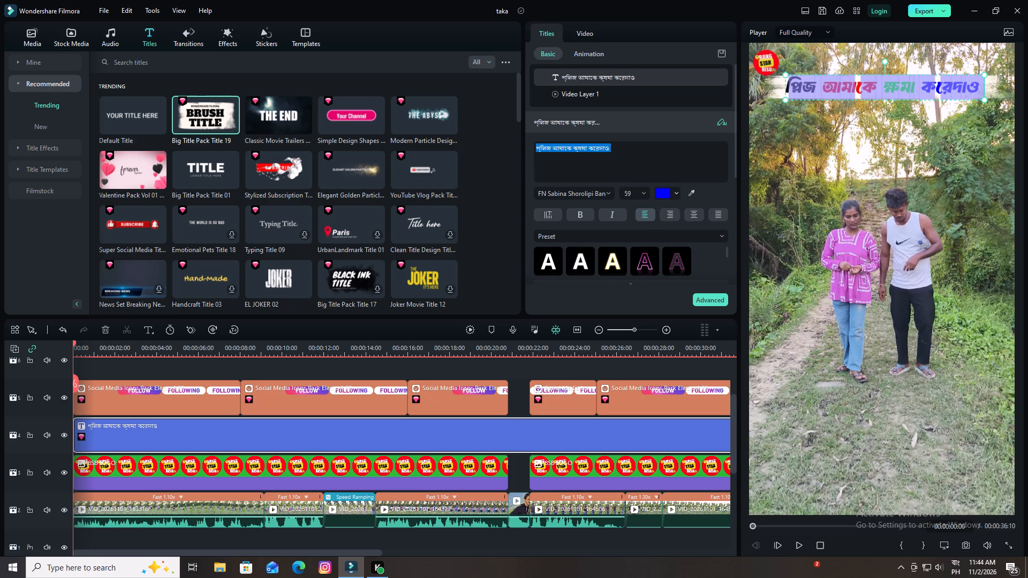
key("ctrl+c")
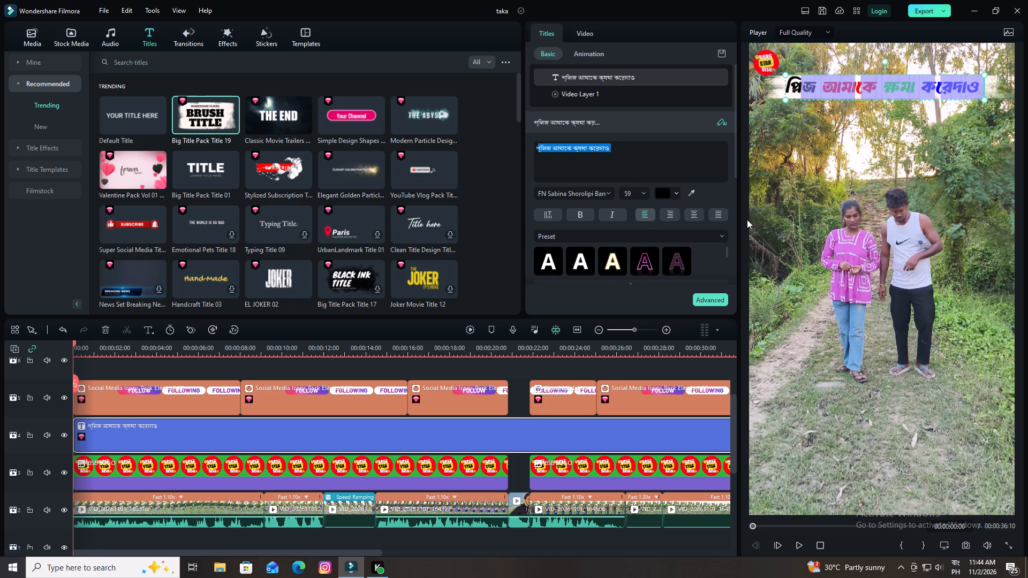
left_click(490, 237)
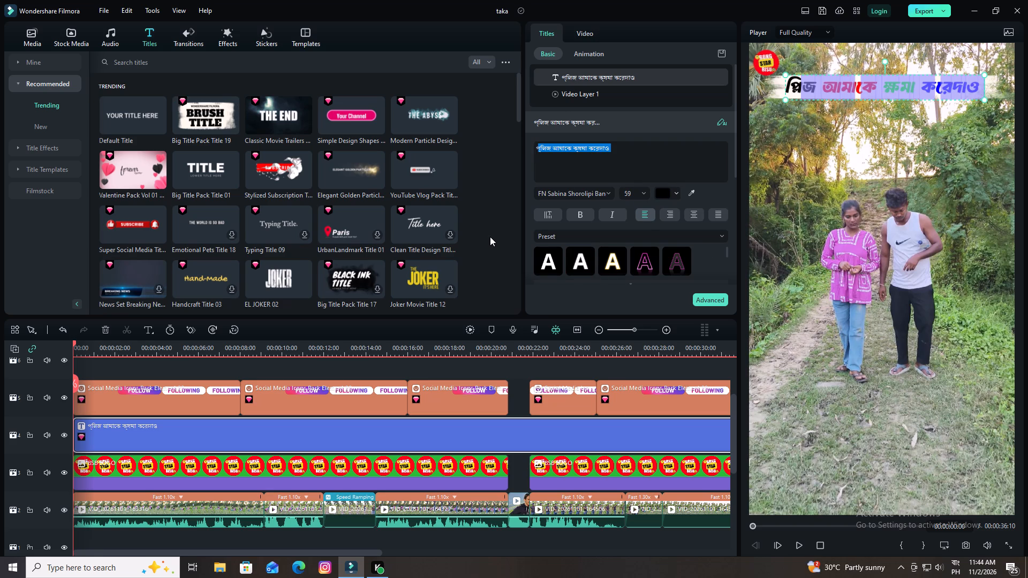
scroll(488, 430, "down", 2)
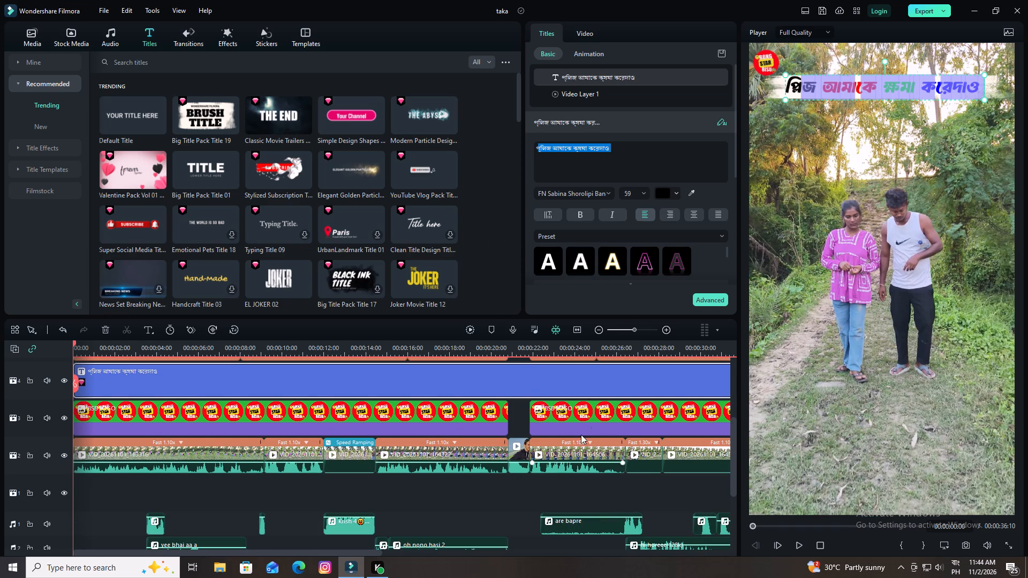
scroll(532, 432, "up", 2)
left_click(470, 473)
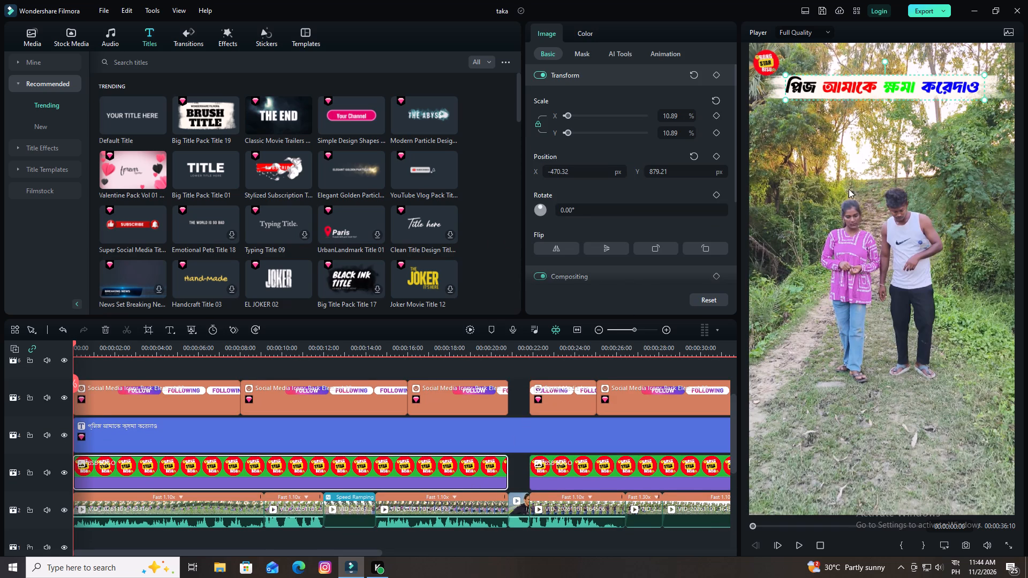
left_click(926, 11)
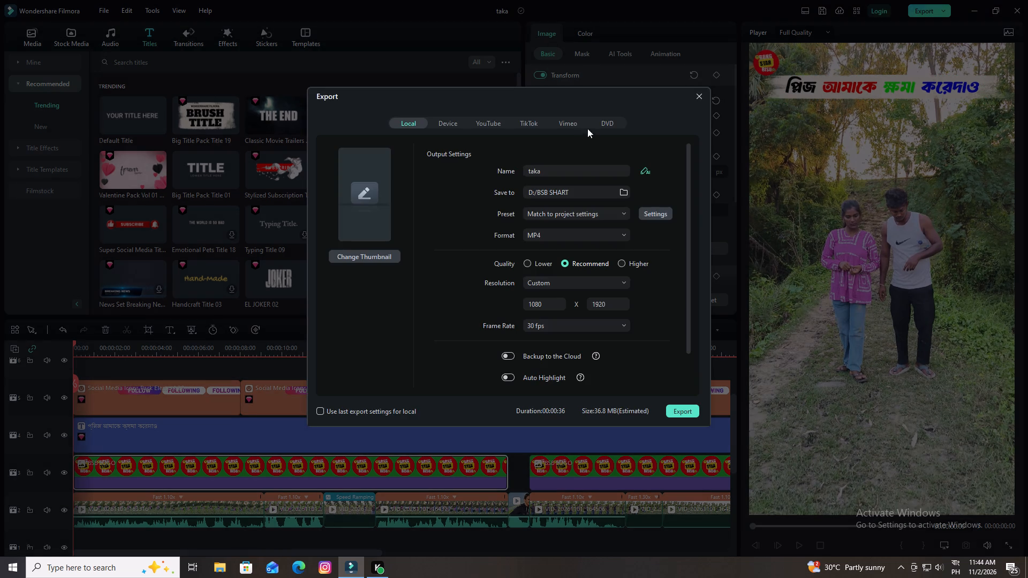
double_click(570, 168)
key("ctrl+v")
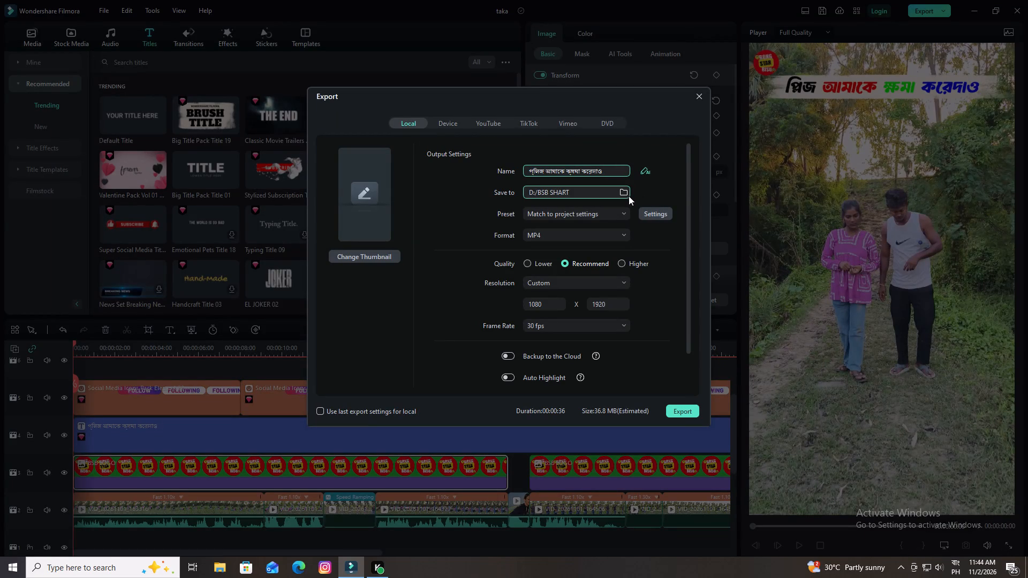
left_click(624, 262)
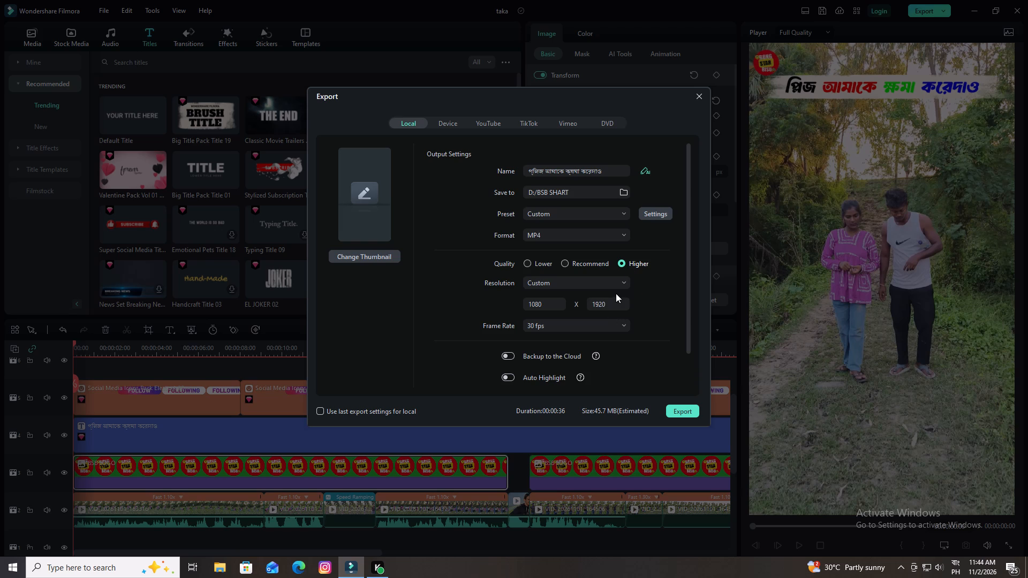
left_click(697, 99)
Change the project settings to a 2160x3840 resolution and a 60 fps frame rate.
left_click(941, 543)
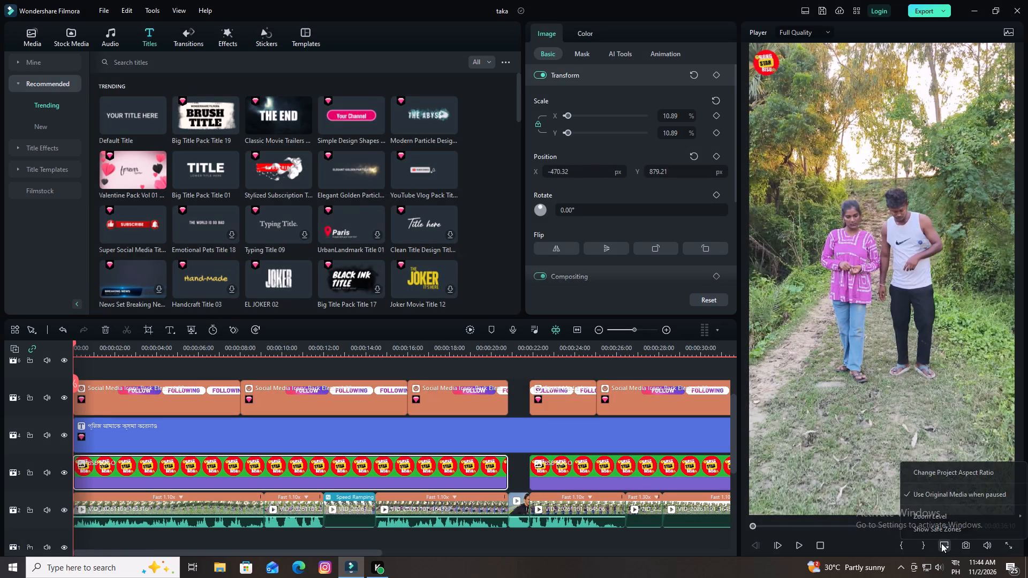
left_click(926, 475)
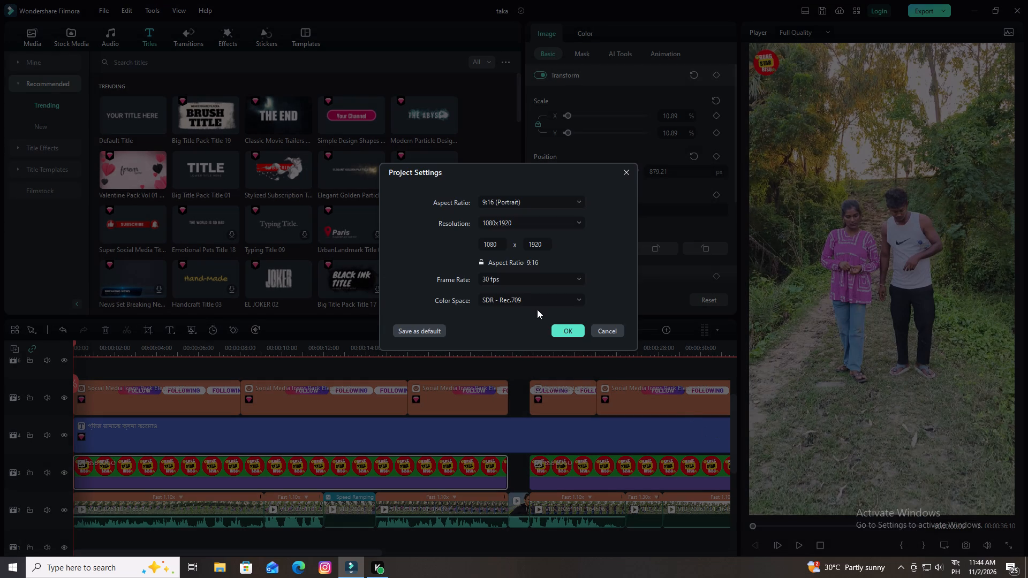
left_click(557, 220)
left_click(539, 274)
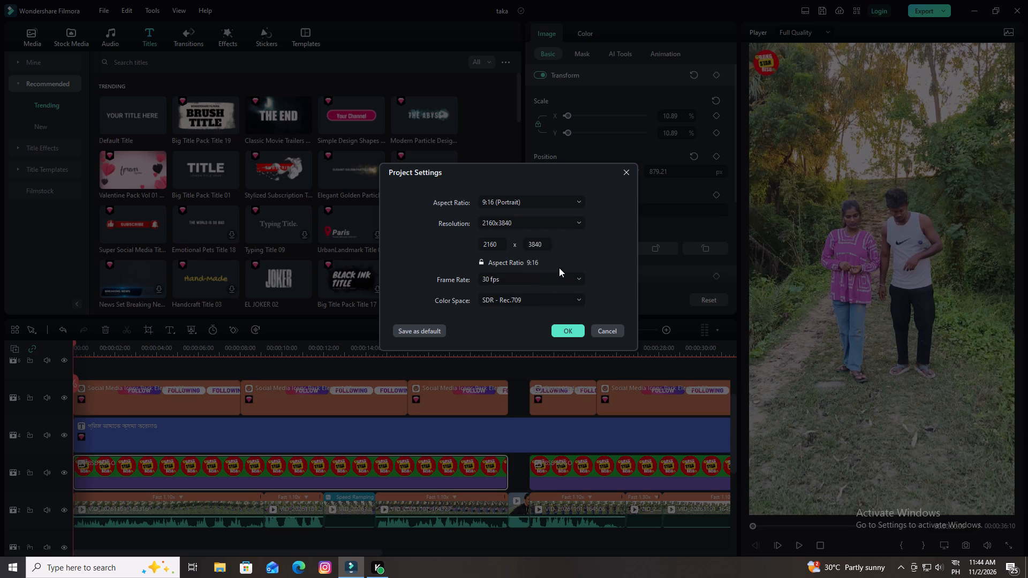
left_click(553, 272)
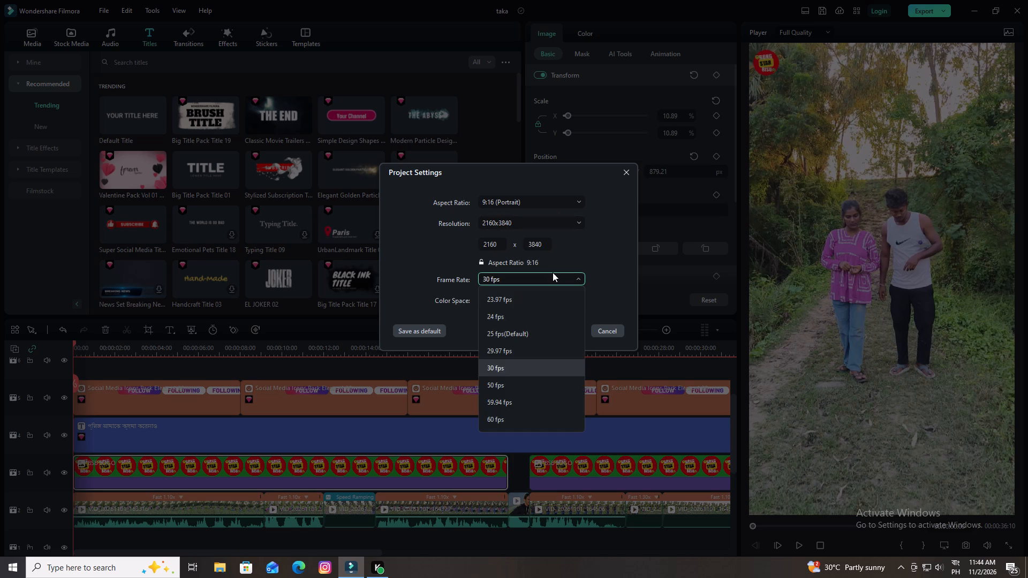
left_click(517, 416)
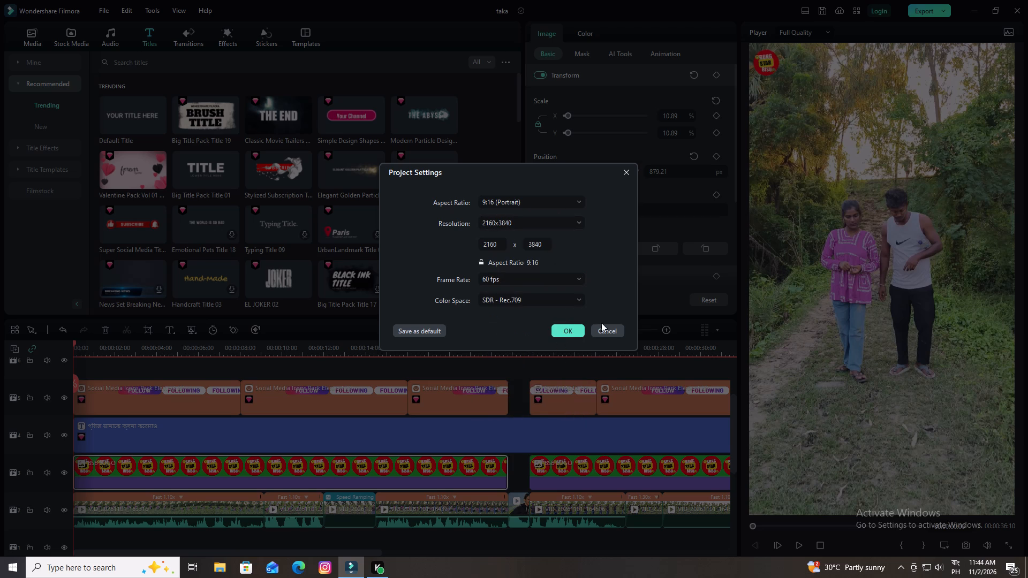
left_click(563, 329)
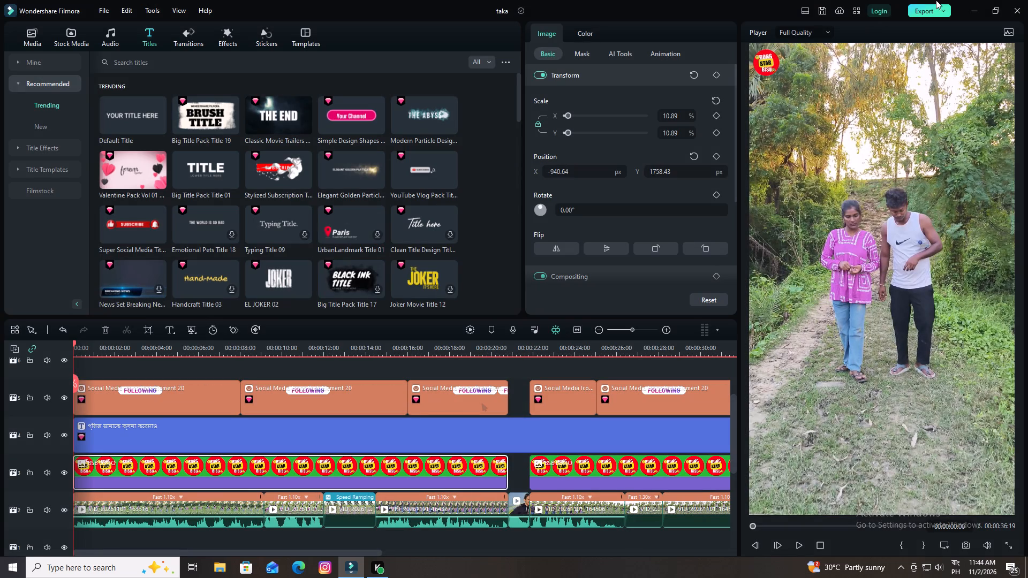
Export the video locally as MP4 at Higher quality, using the copied Bengali sentence as the file name.
left_click(926, 16)
double_click(553, 167)
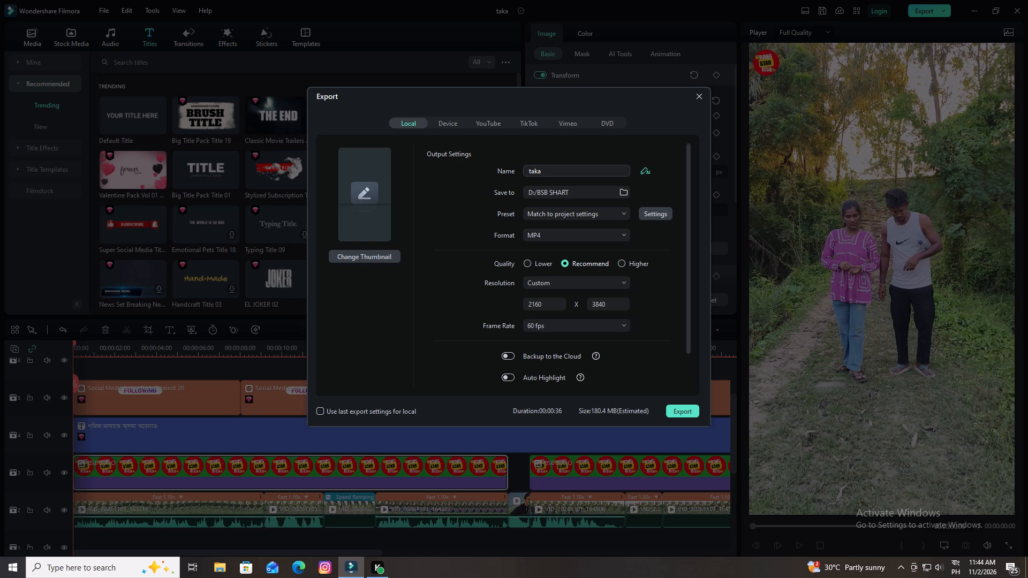
key("ctrl+v")
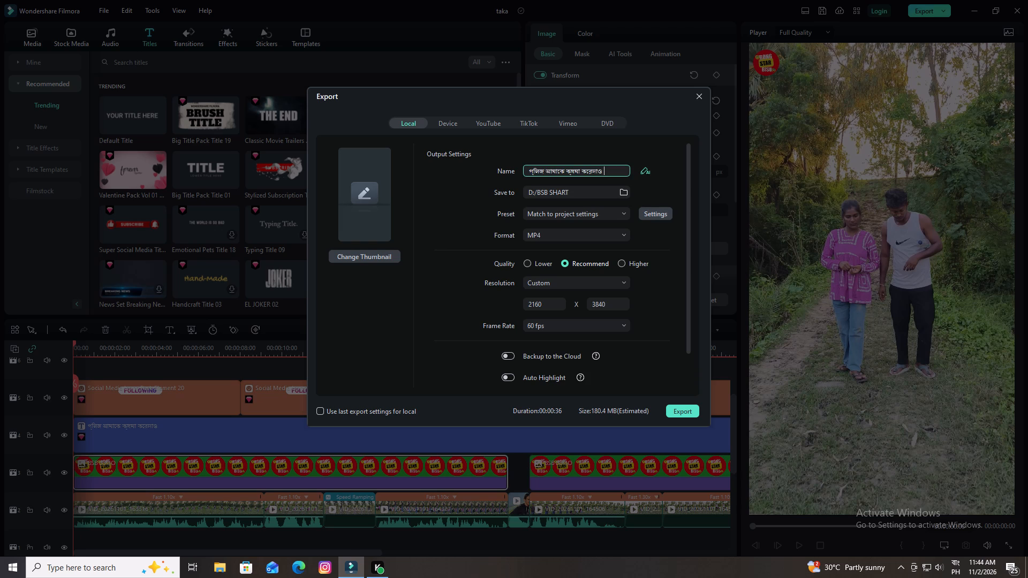
left_click(622, 264)
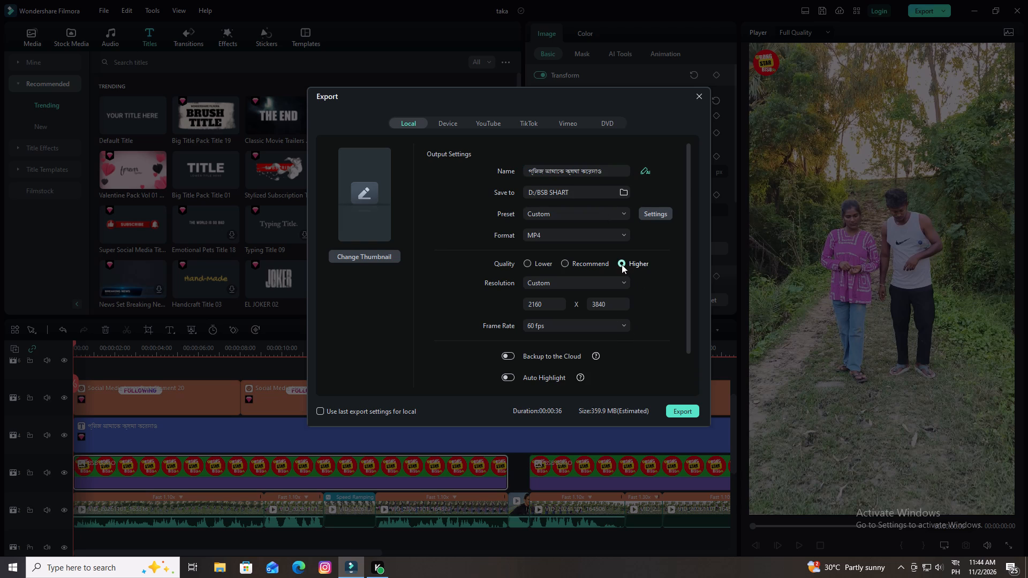
left_click(676, 414)
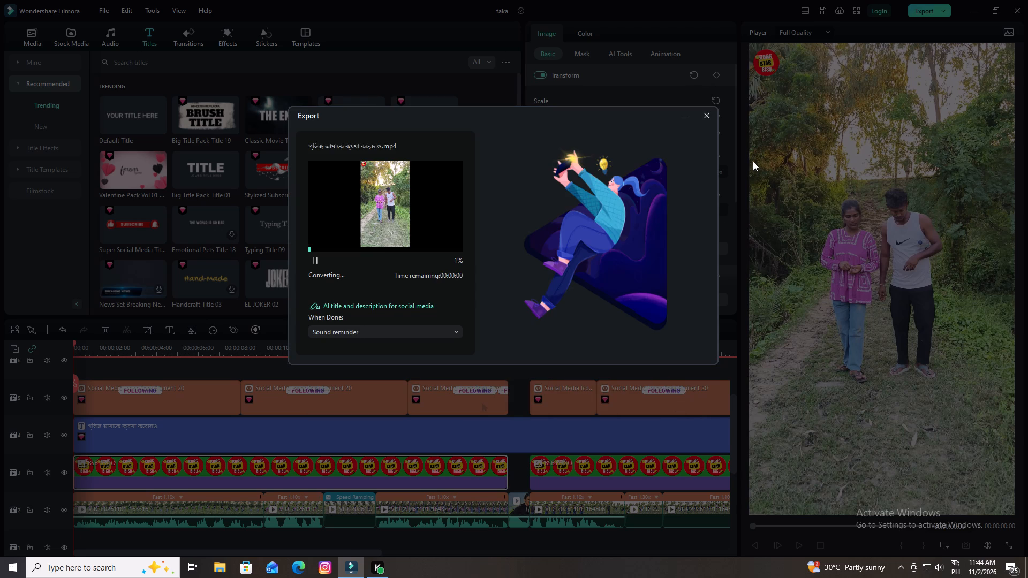
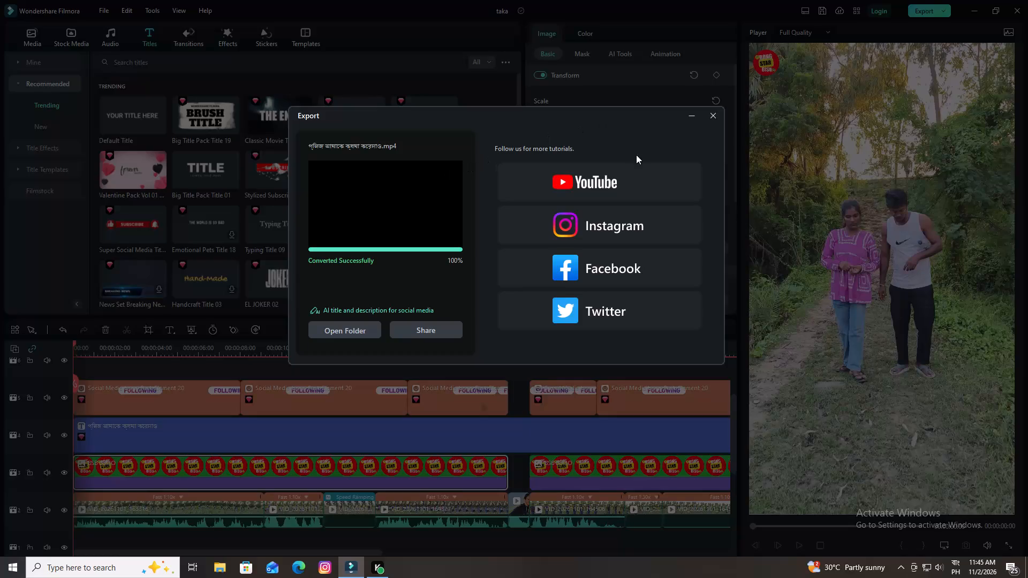
Dismiss the finished export window and save the "taka" project.
left_click(712, 115)
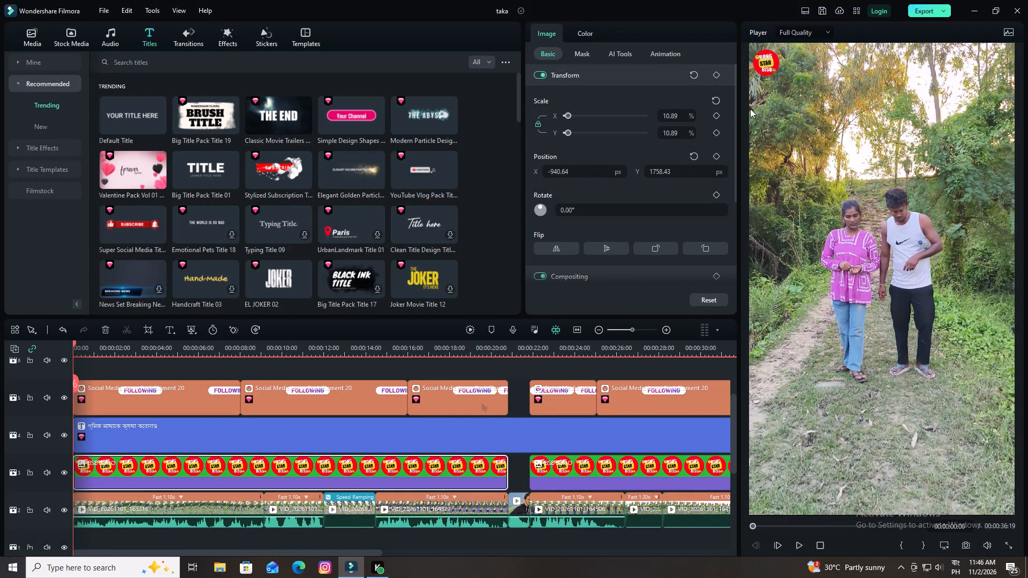
key("ctrl+s")
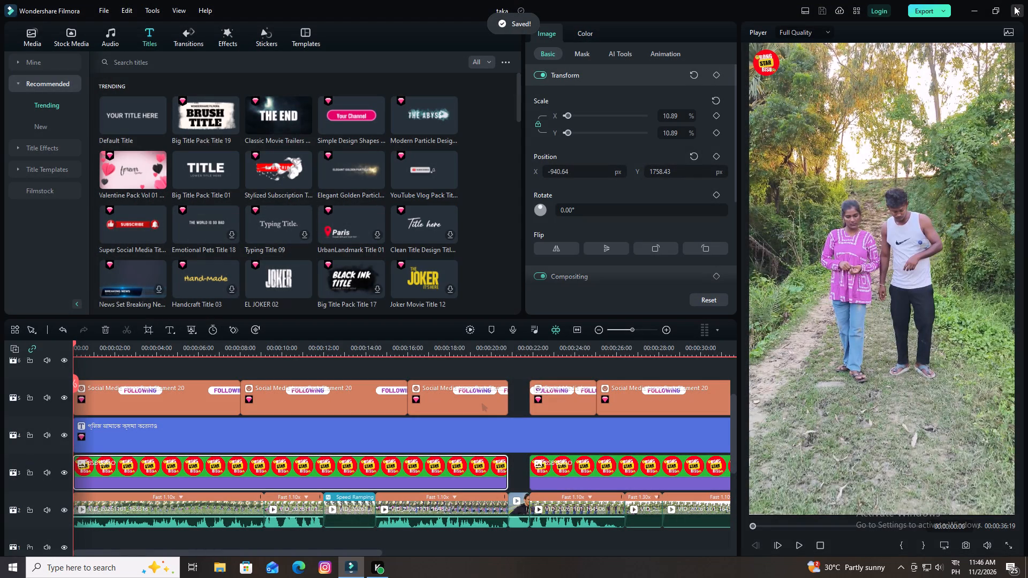